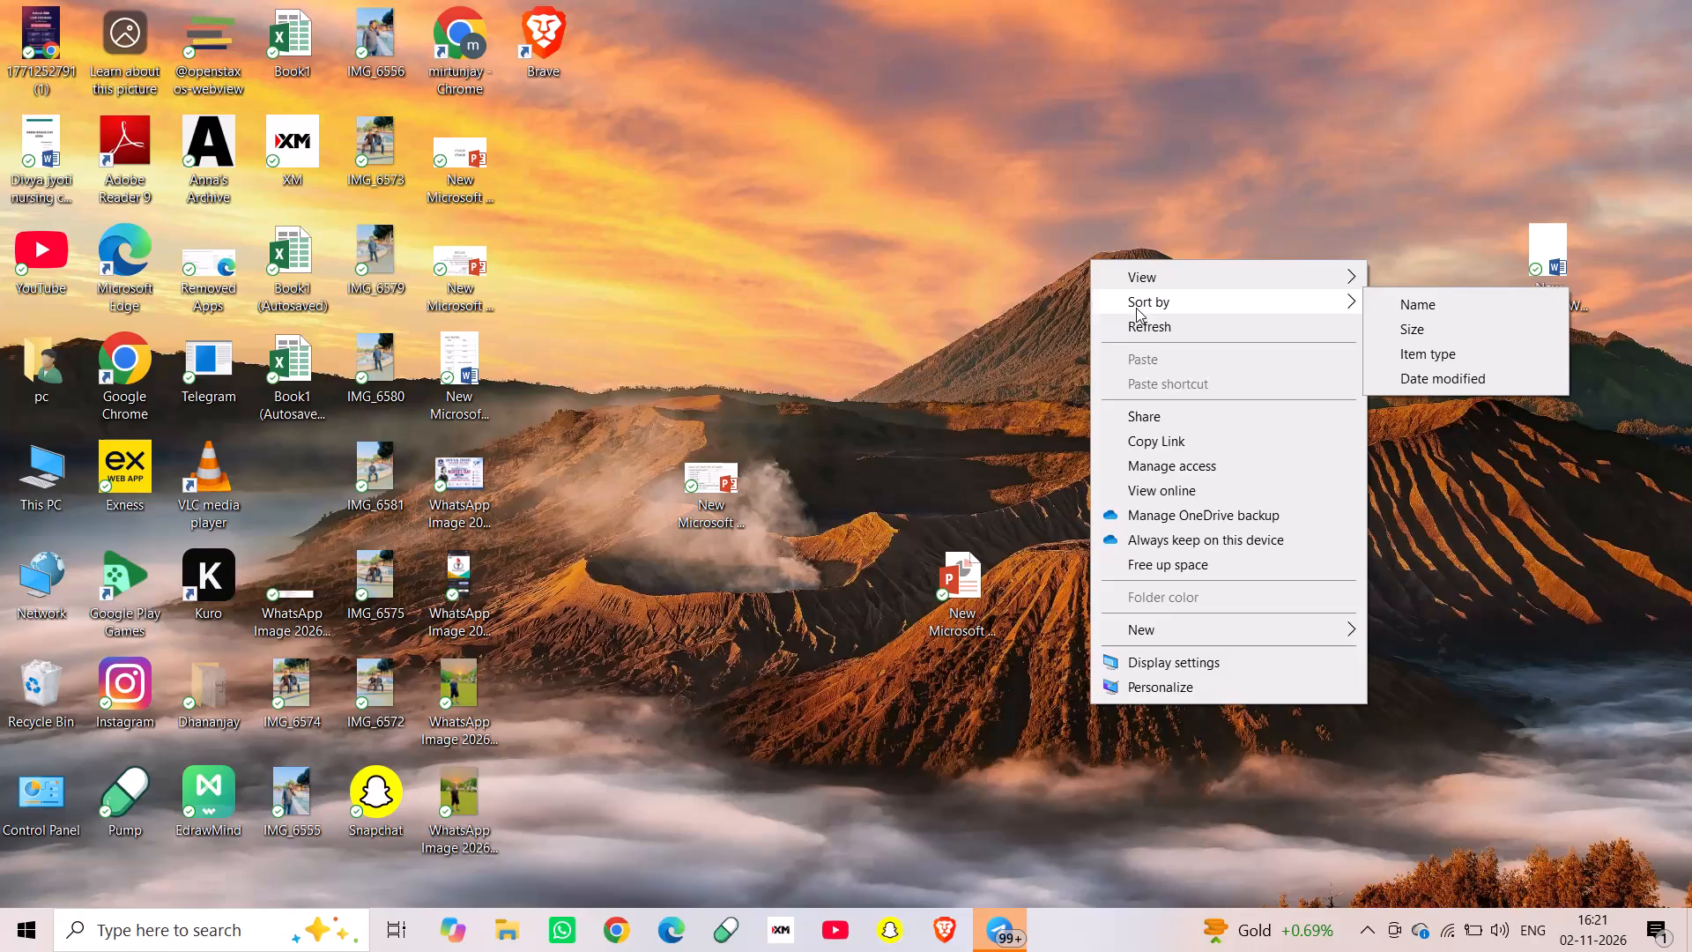
# Refresh the desktop several times.
pyautogui.click(1145, 332)
pyautogui.click(1145, 332)
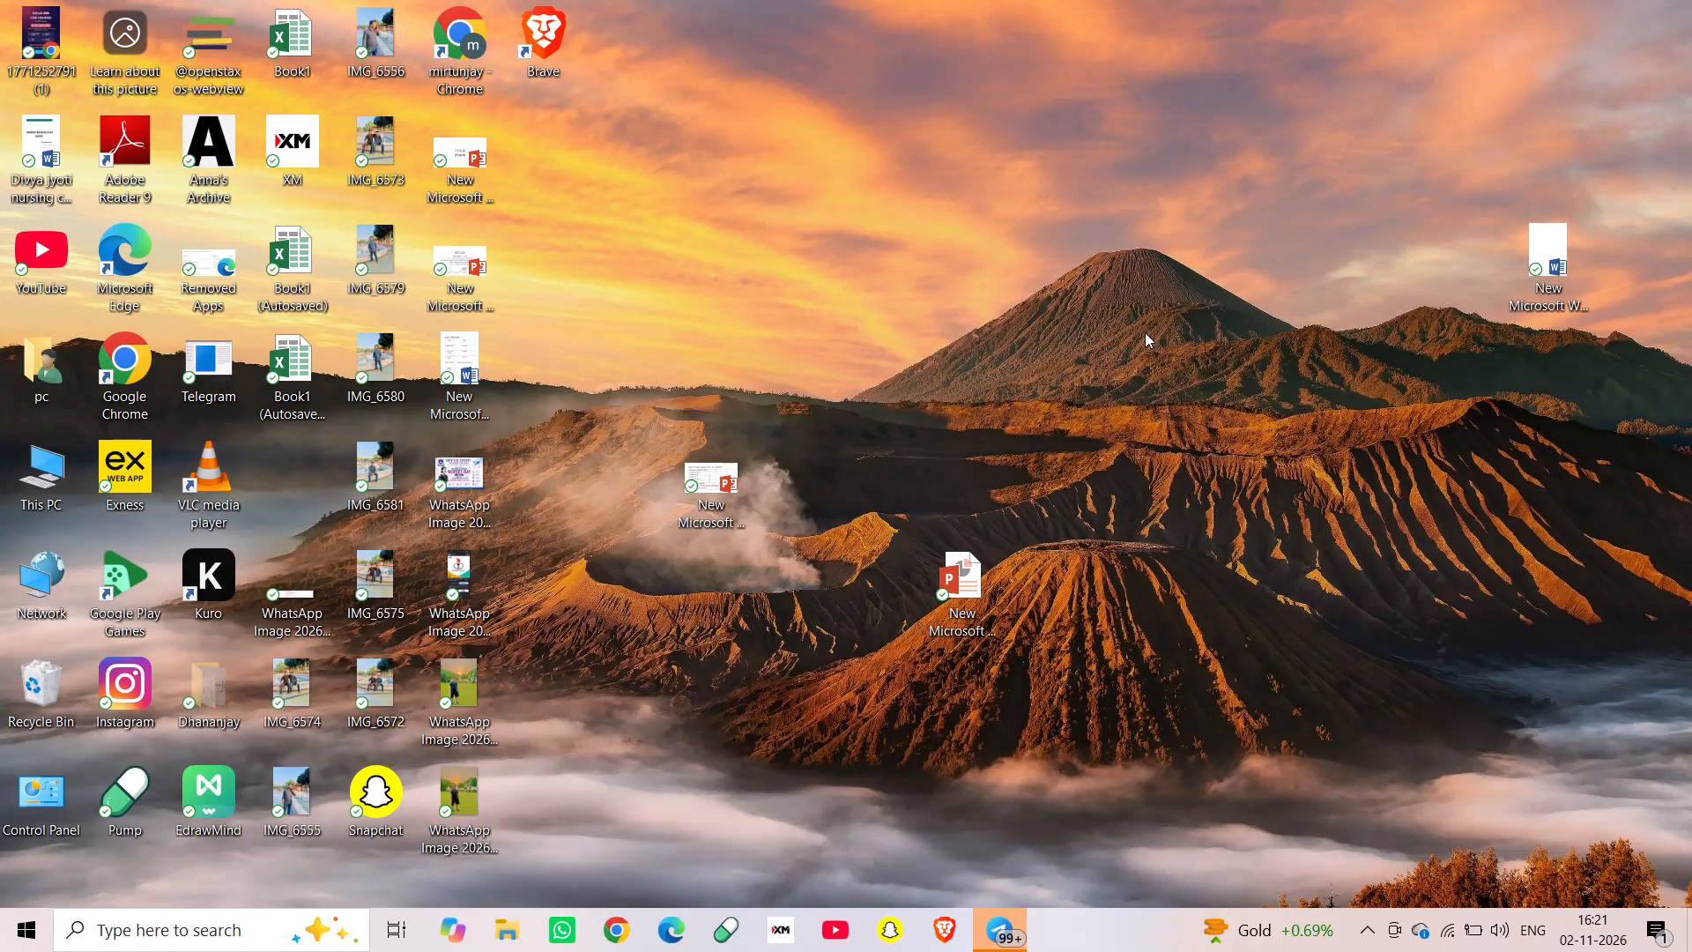
pyautogui.rightClick(1145, 332)
pyautogui.click(1209, 403)
pyautogui.rightClick(1209, 403)
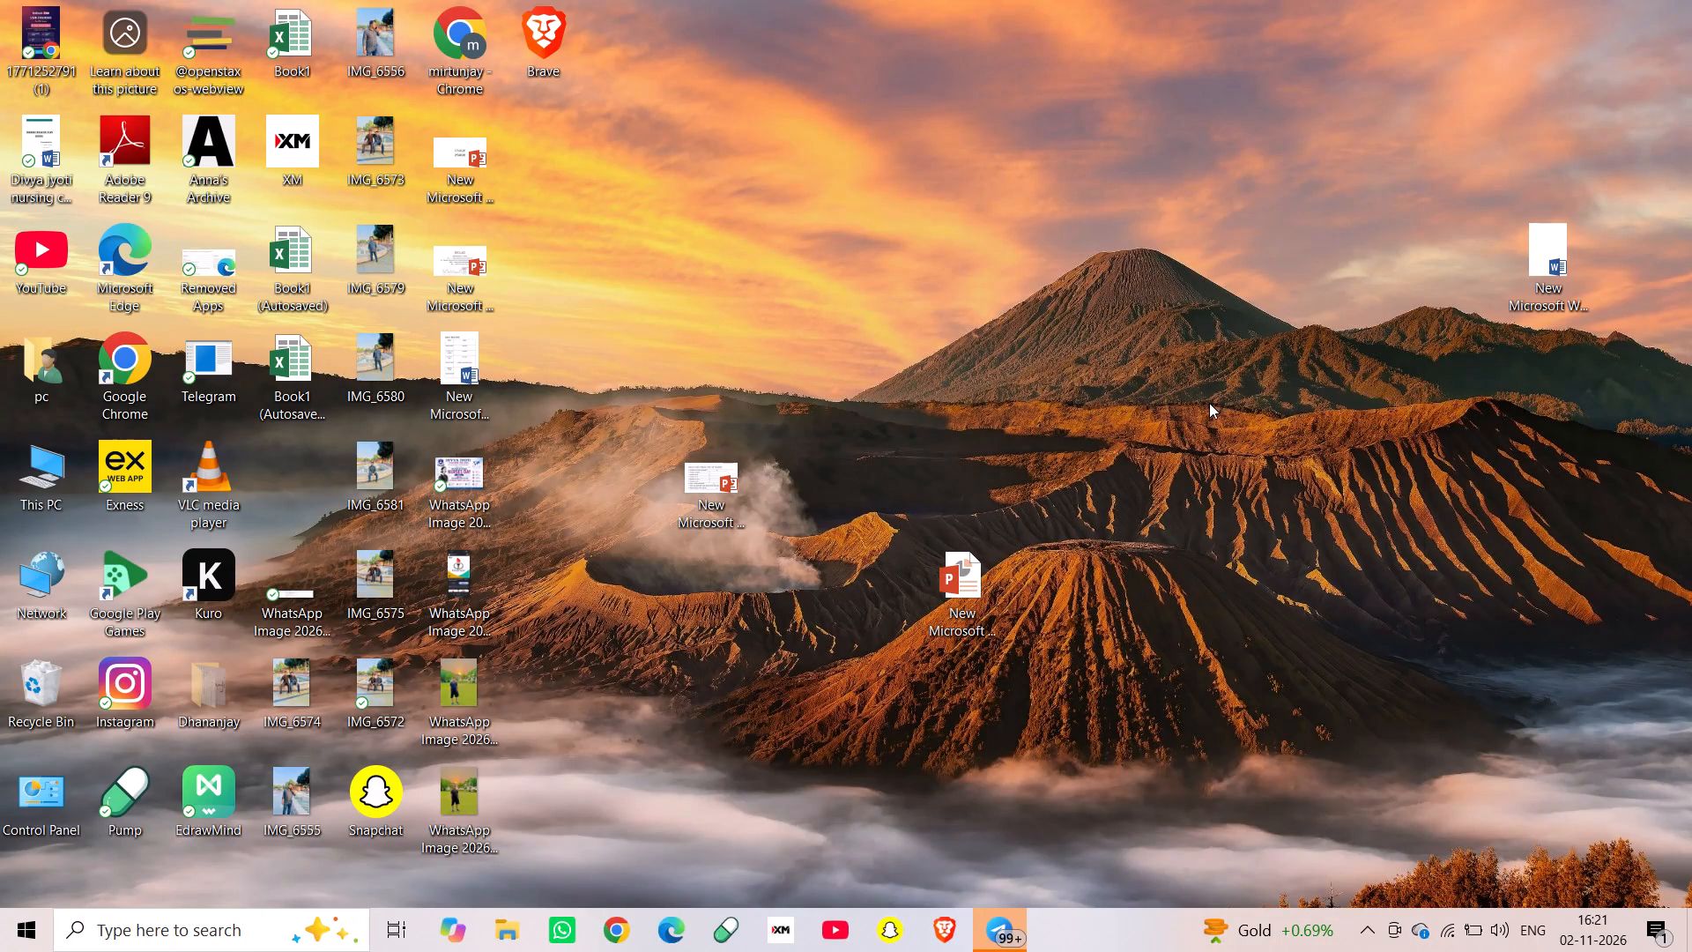
pyautogui.click(1264, 468)
pyautogui.rightClick(1264, 468)
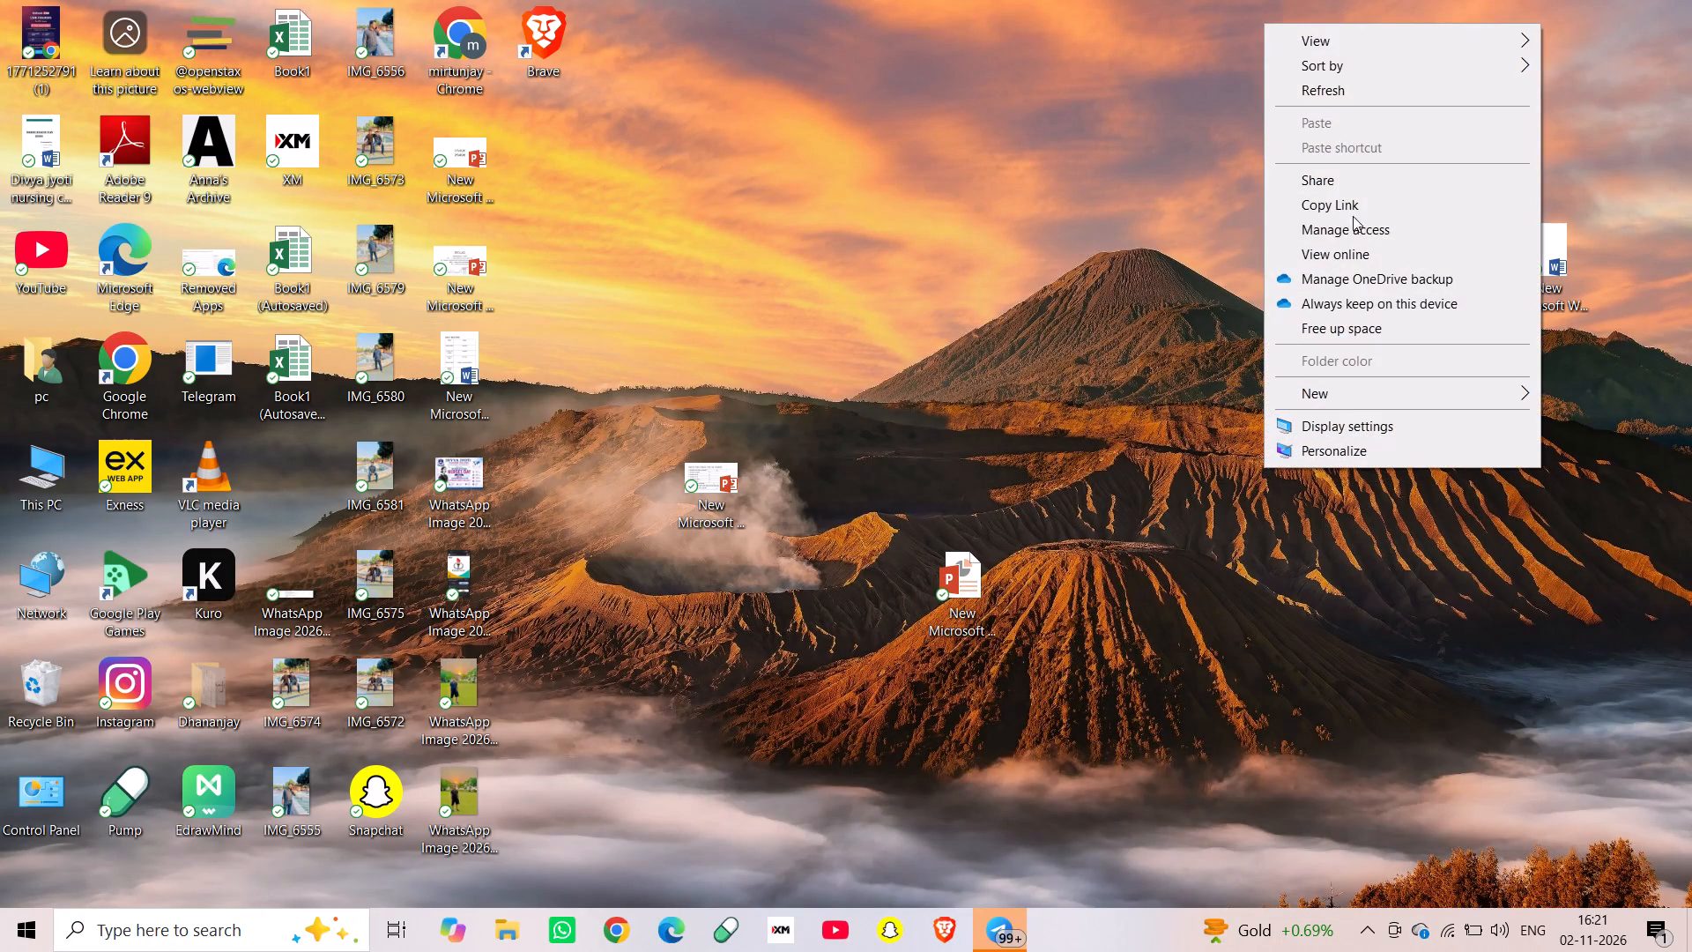
pyautogui.click(1339, 94)
pyautogui.rightClick(1339, 94)
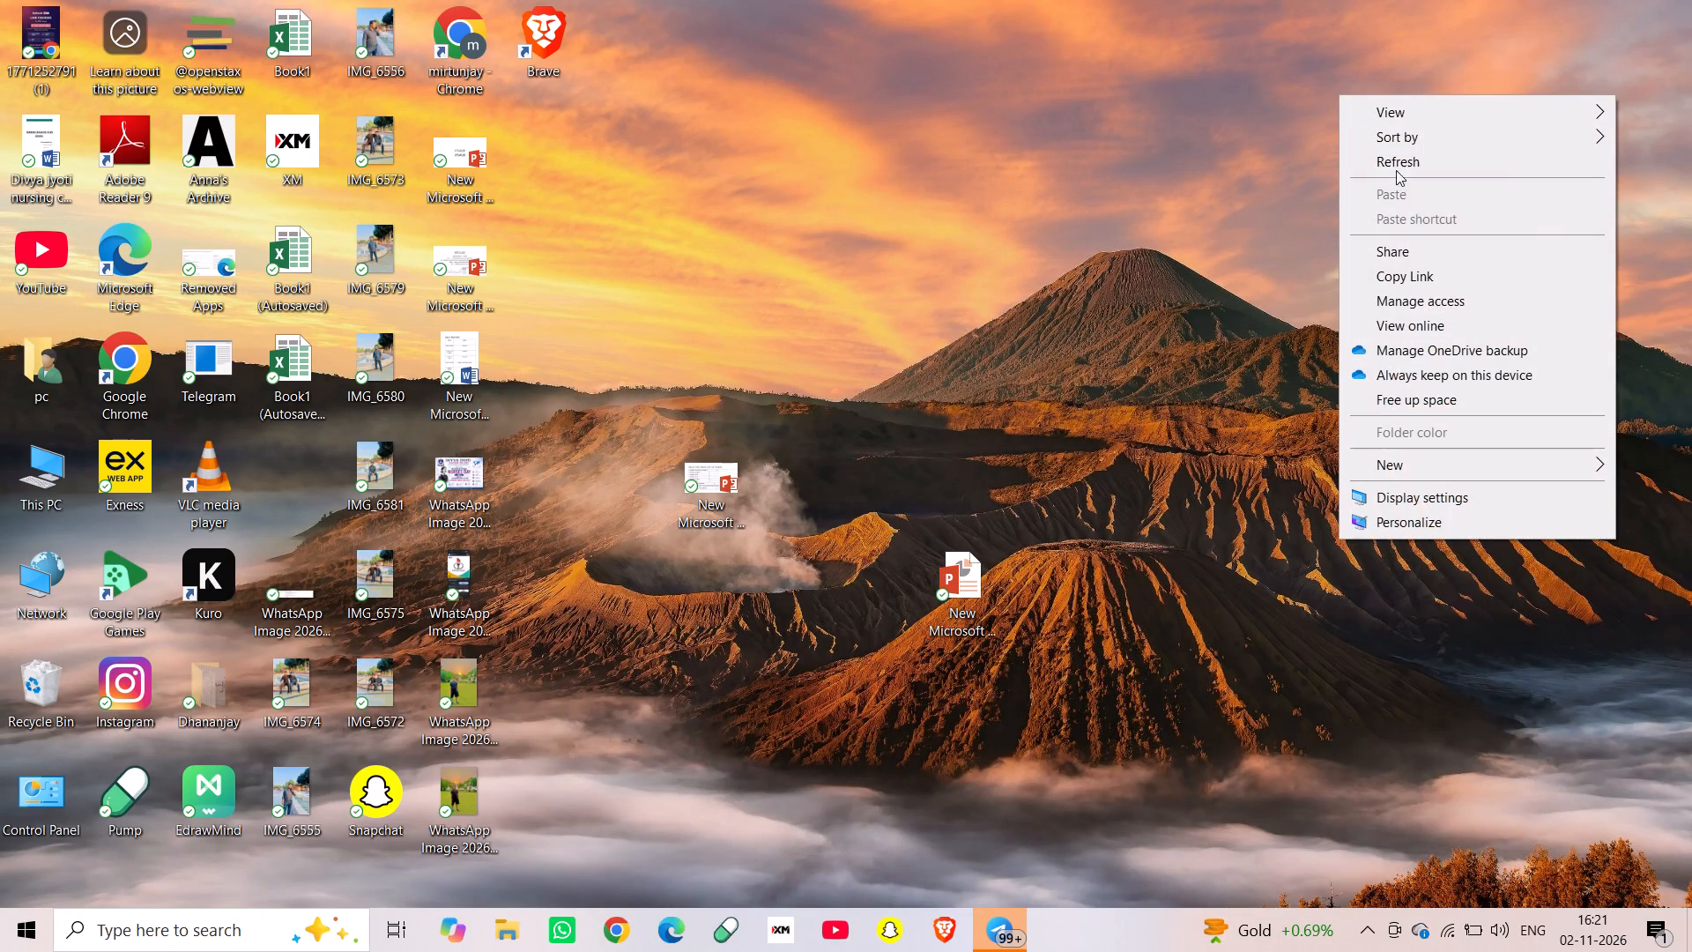
pyautogui.click(1404, 170)
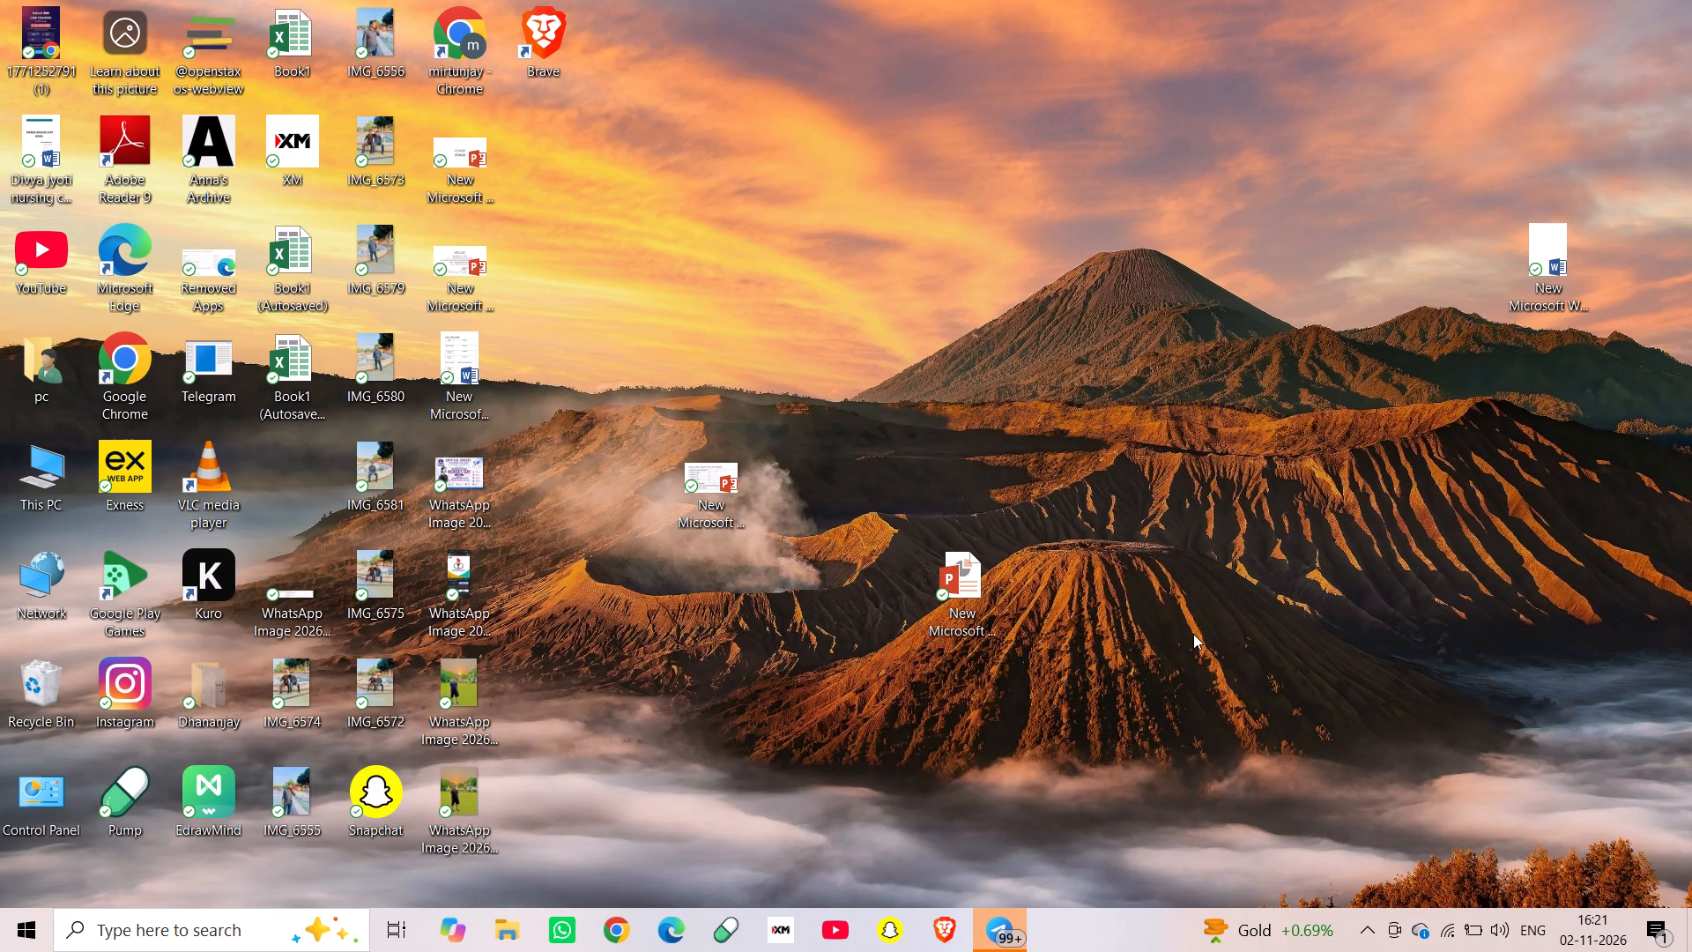
# Launch Google Chrome and bring up its new tab page.
pyautogui.click(622, 924)
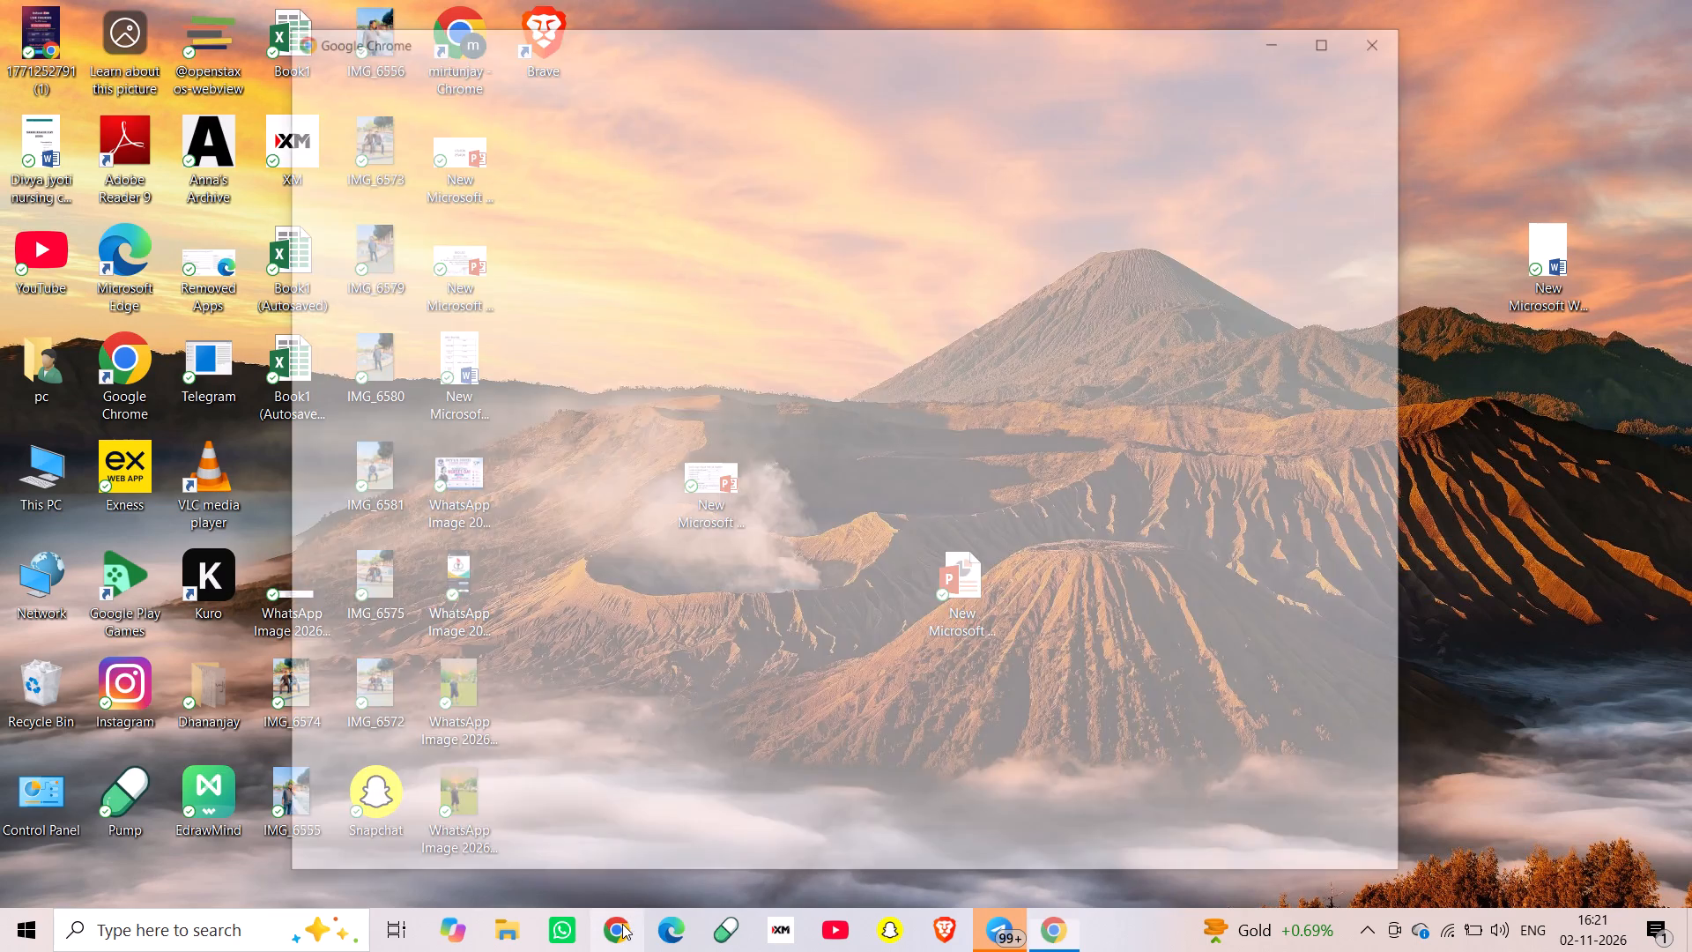
pyautogui.click(806, 552)
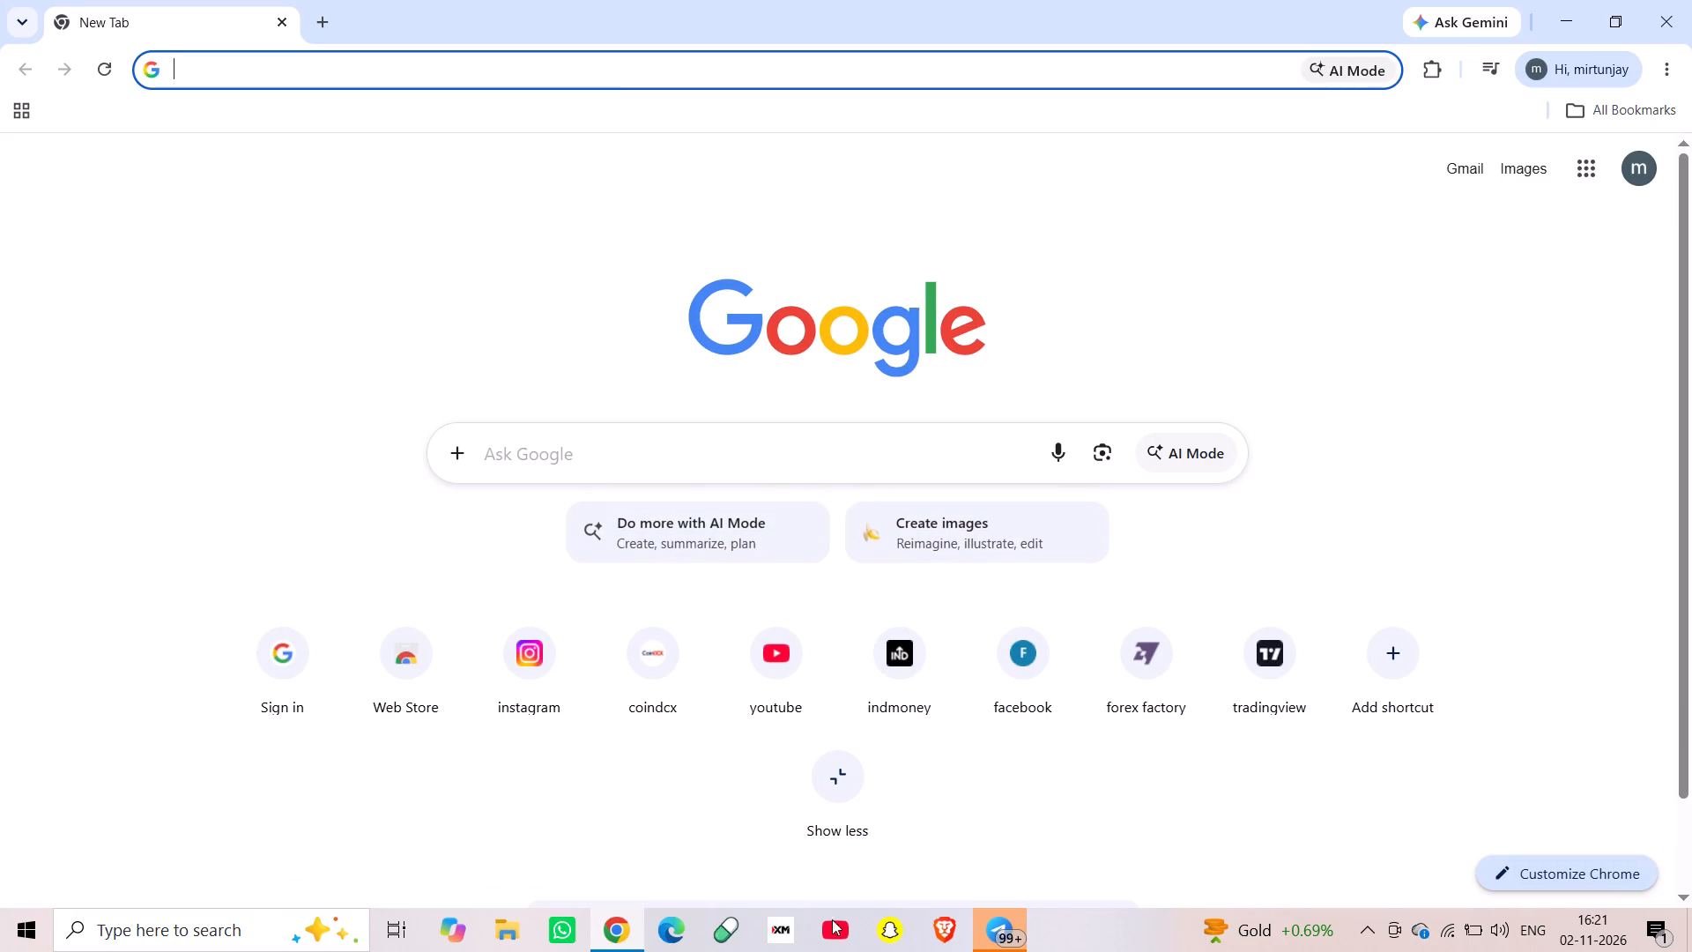
# Launch the XM app.
pyautogui.click(798, 933)
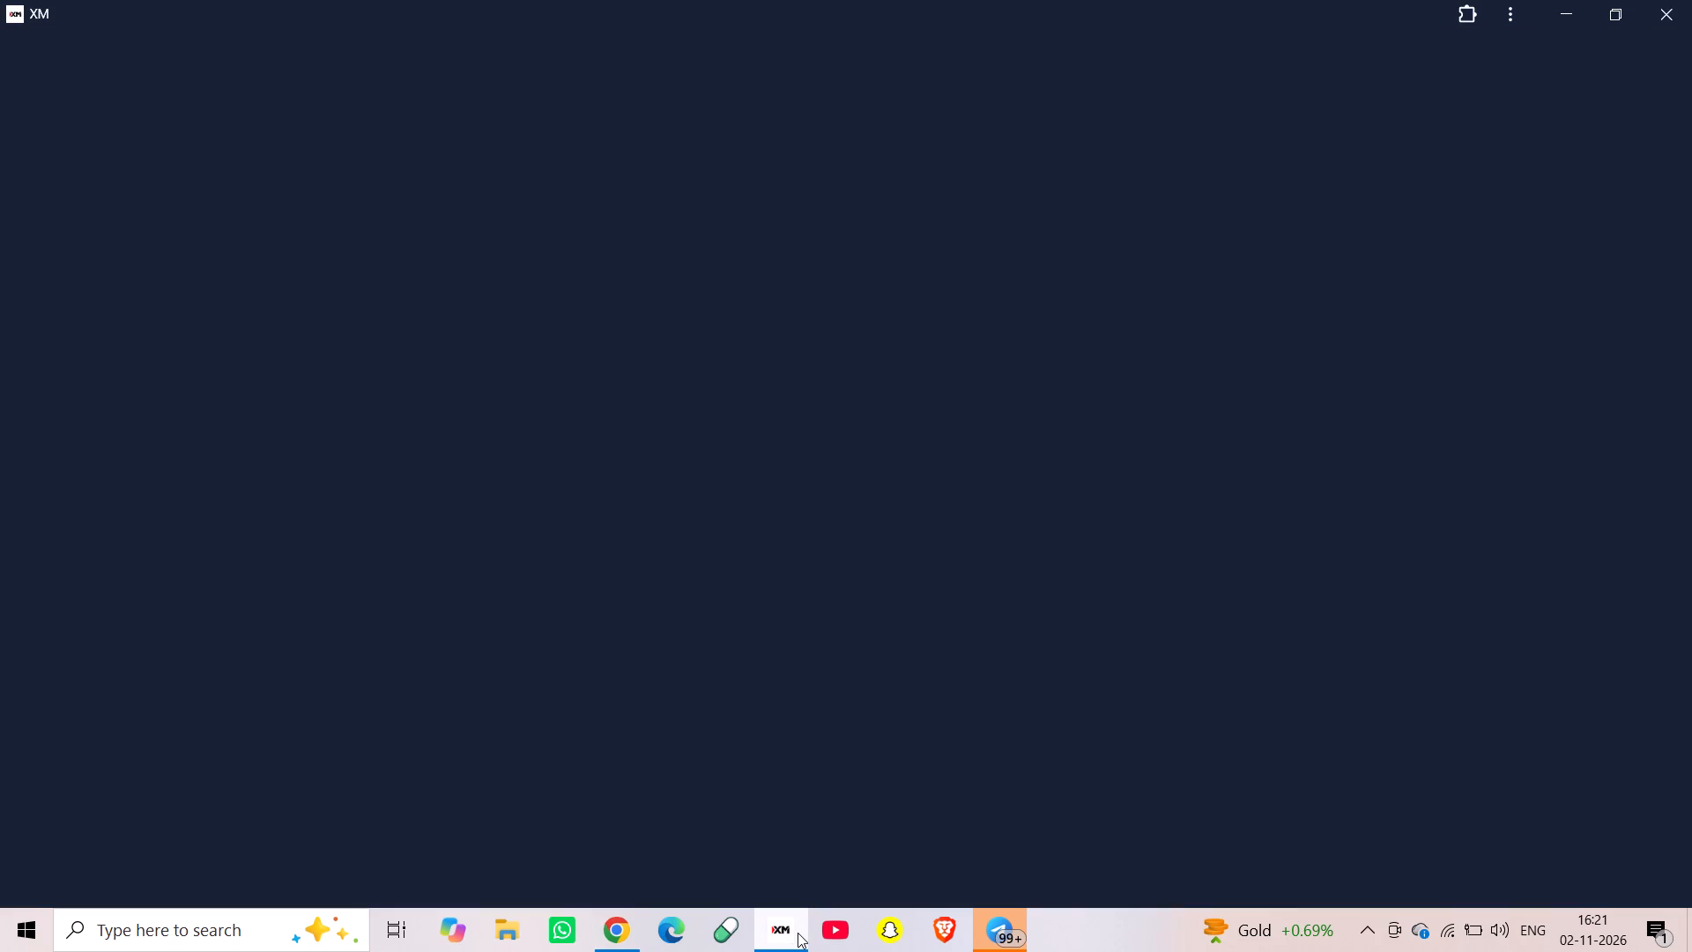
# Switch back to Chrome and open TradingView from the saved site shortcuts.
pyautogui.click(622, 934)
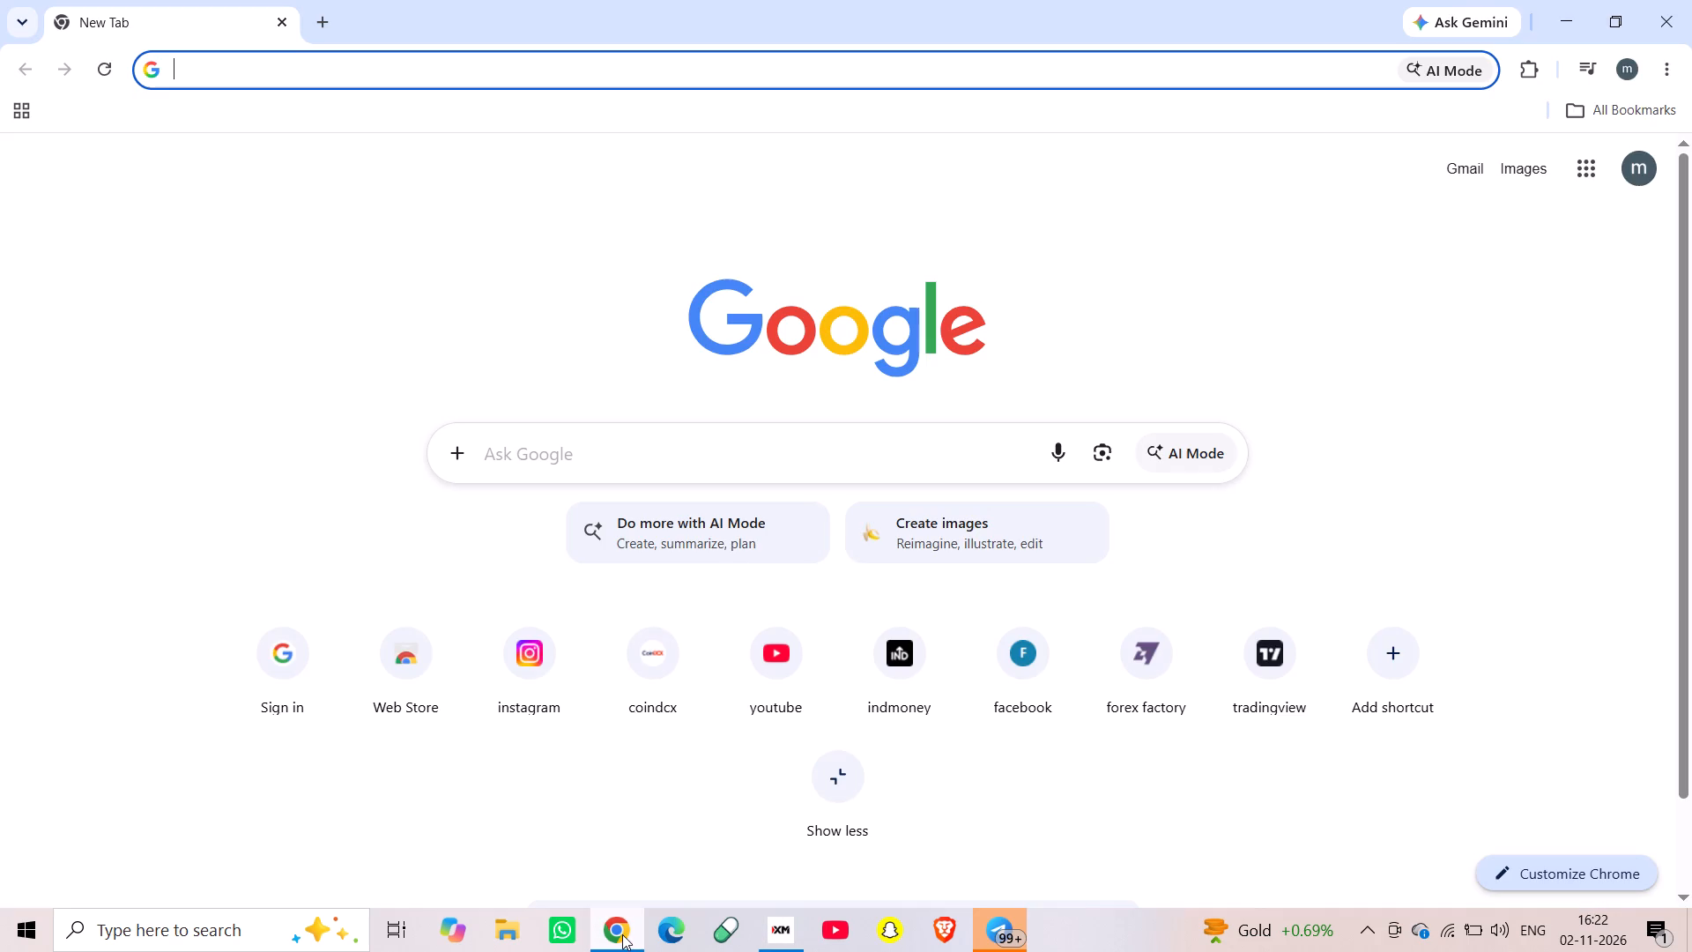
pyautogui.click(1262, 656)
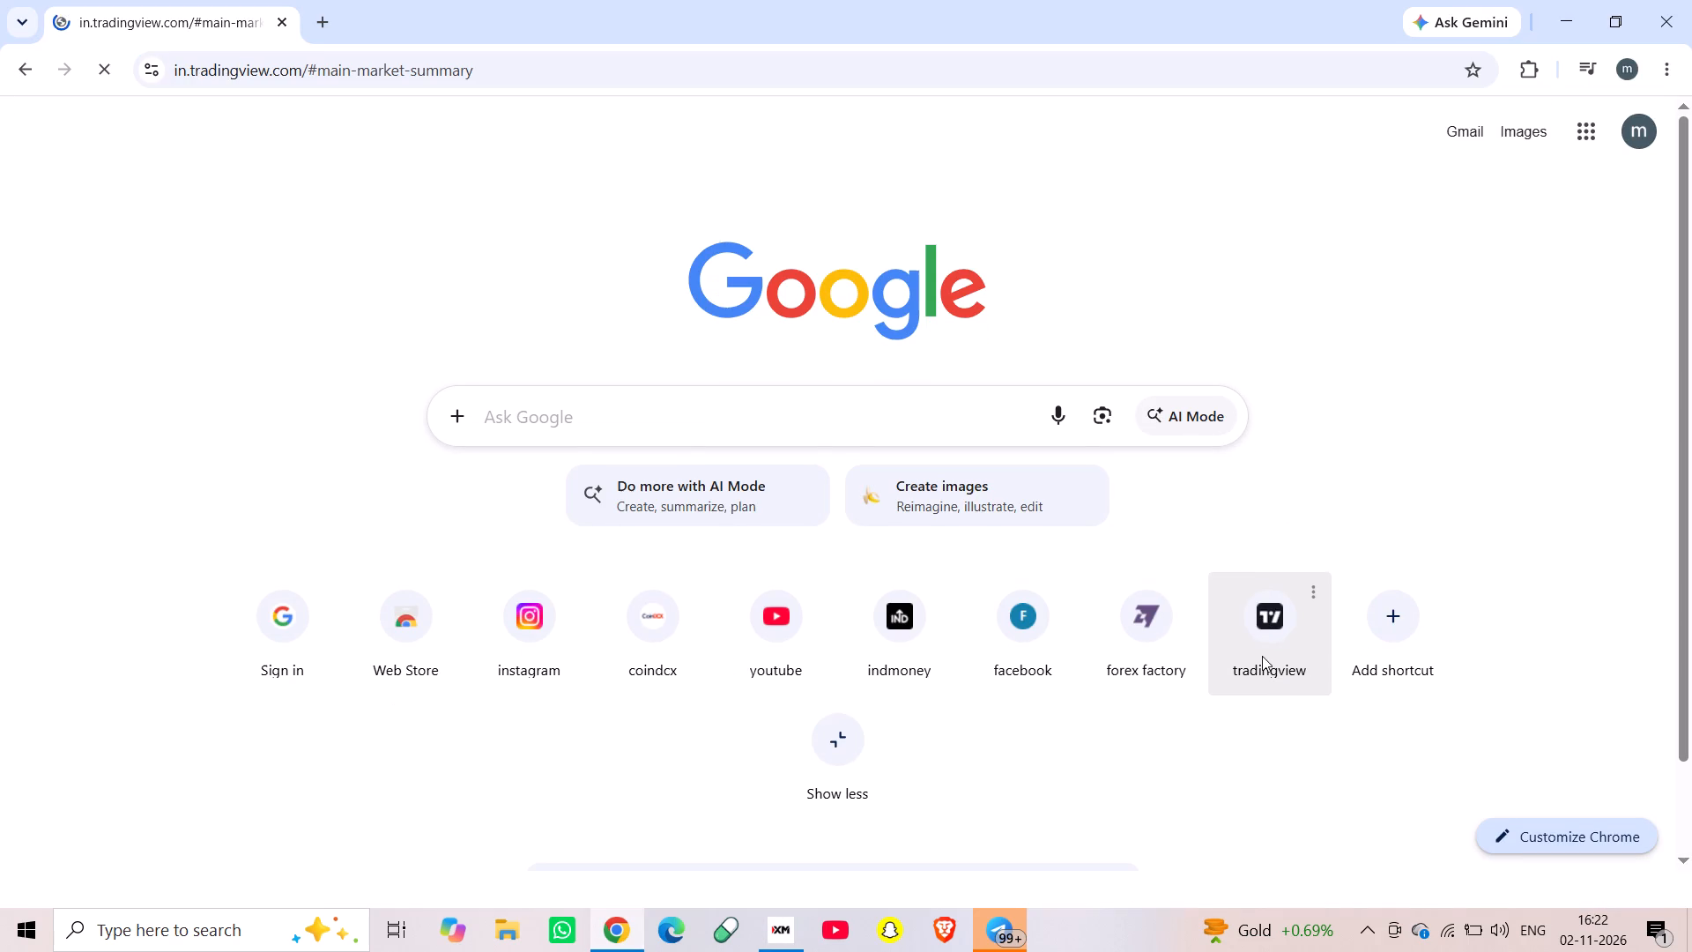
# Open YouTube in a new browser tab and return to the TradingView tab.
pyautogui.click(321, 12)
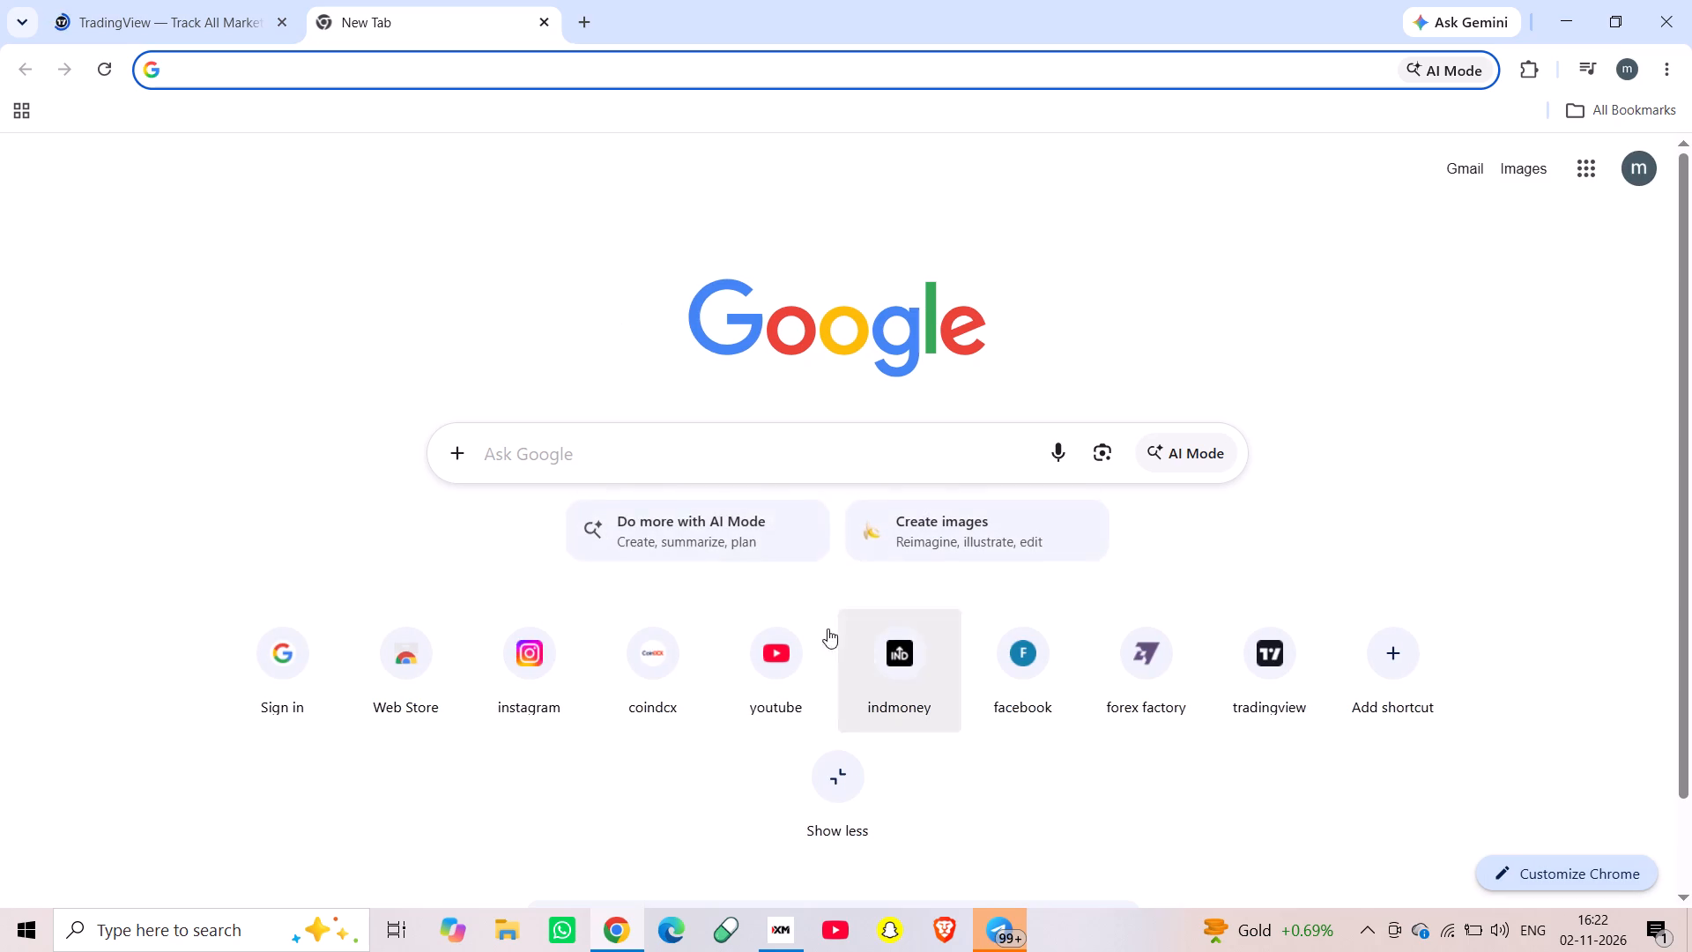
pyautogui.click(777, 668)
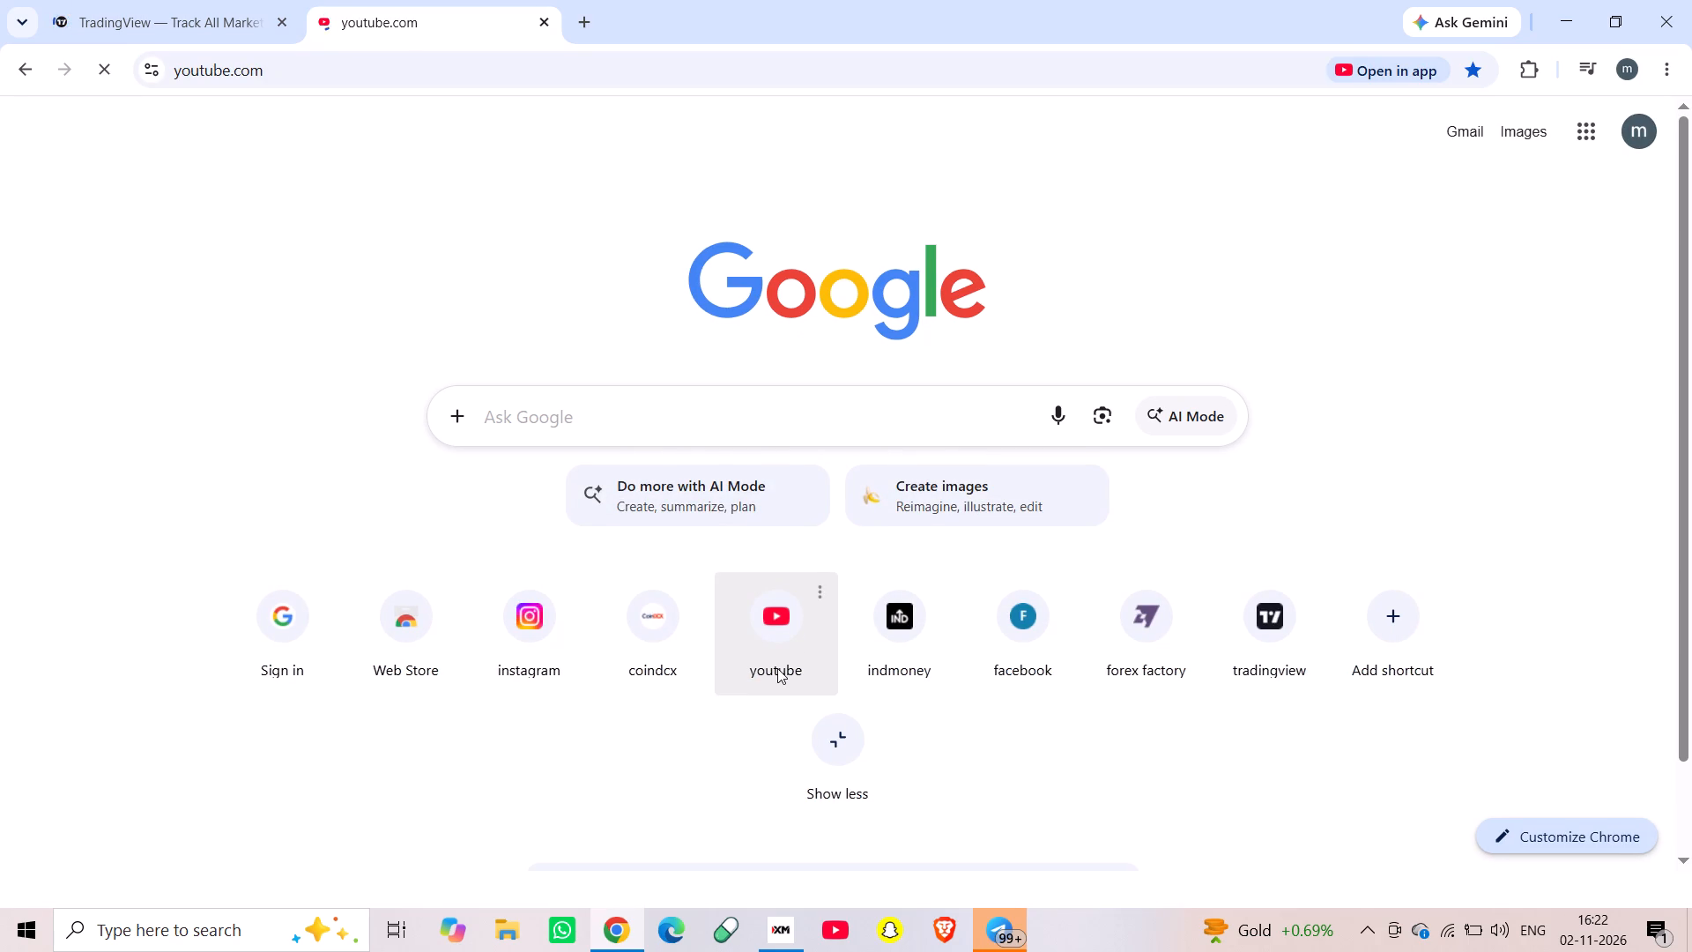
pyautogui.click(137, 6)
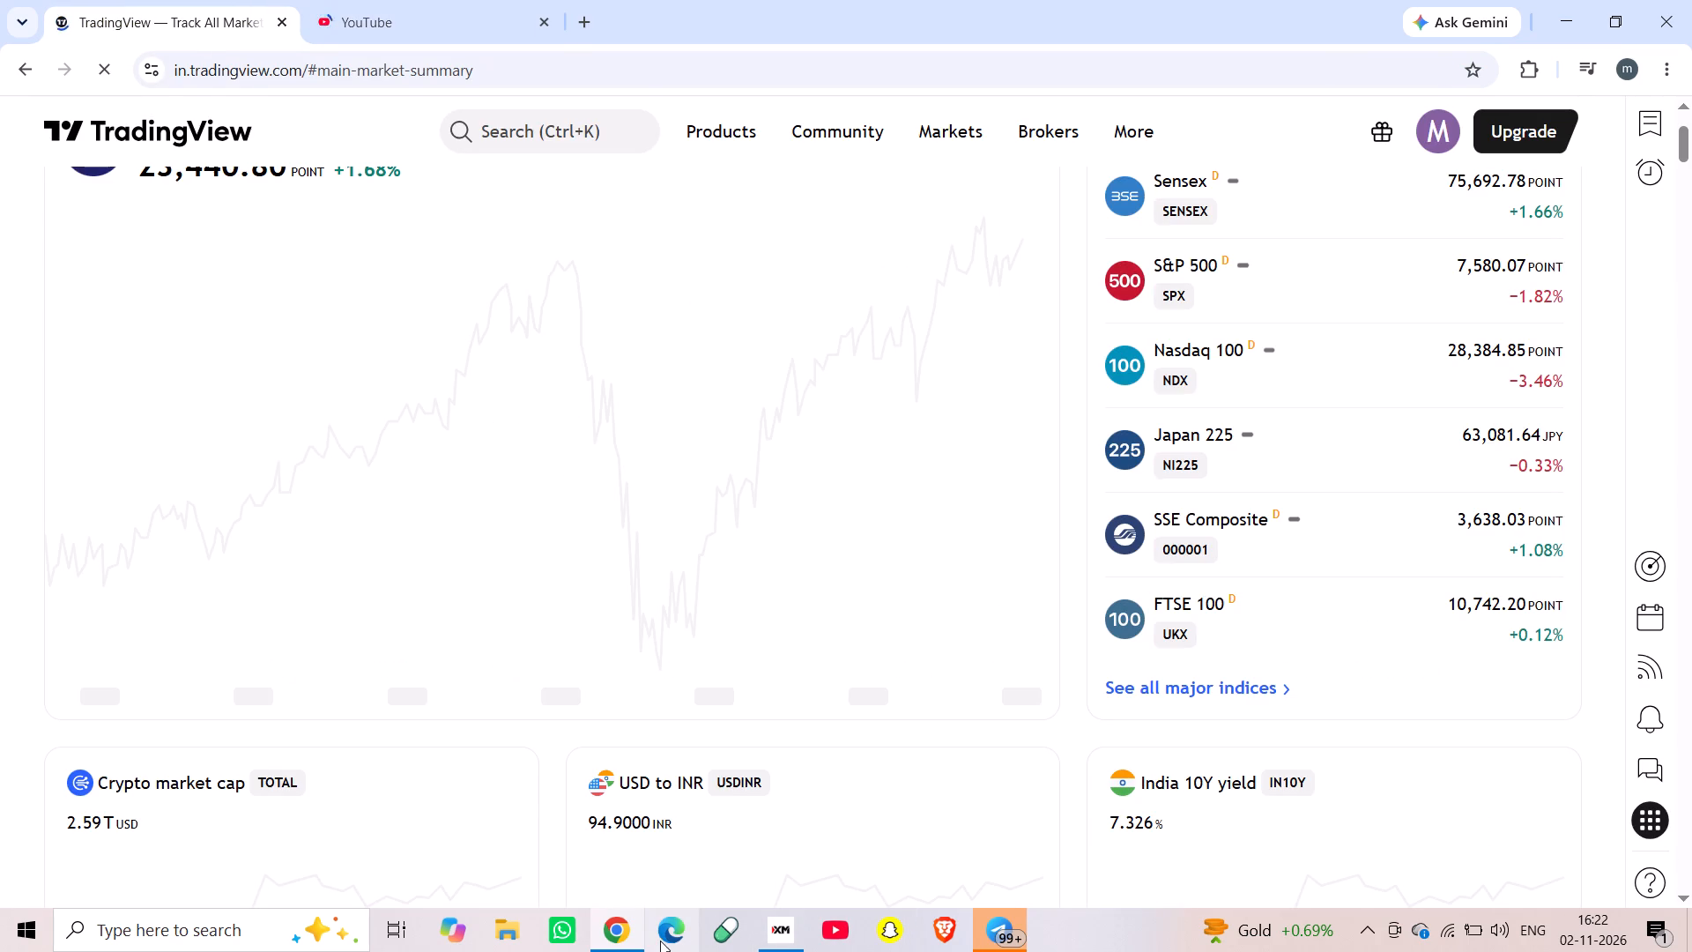
# Launch the recently added Kuro app.
pyautogui.click(0, 943)
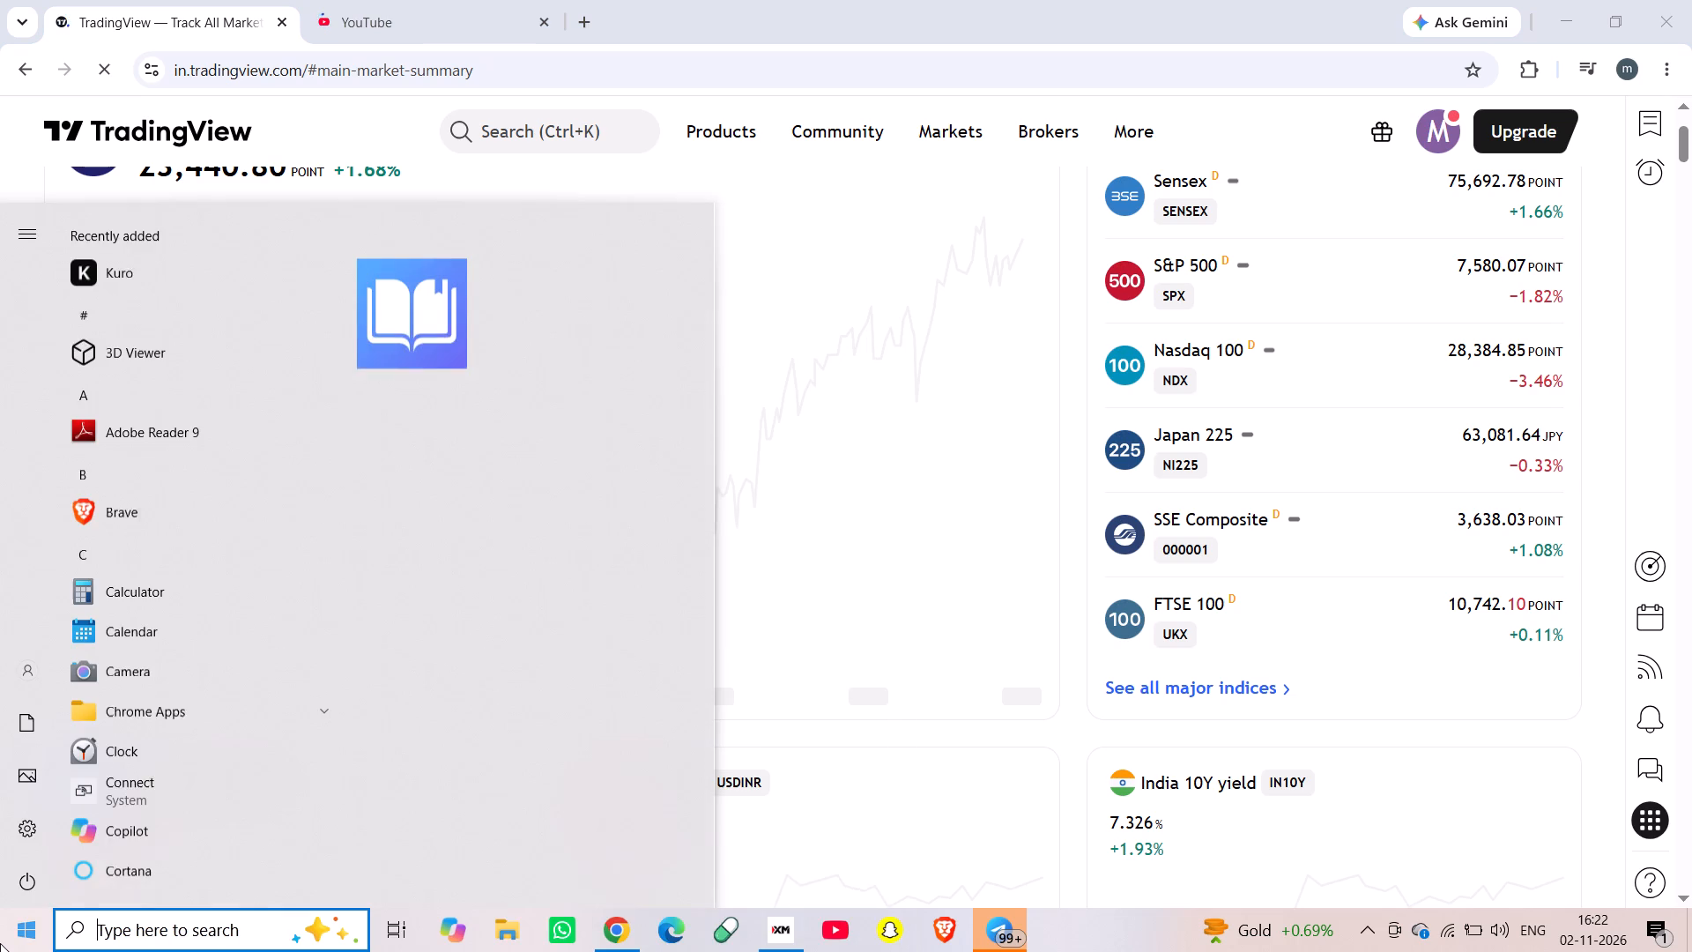
pyautogui.click(98, 273)
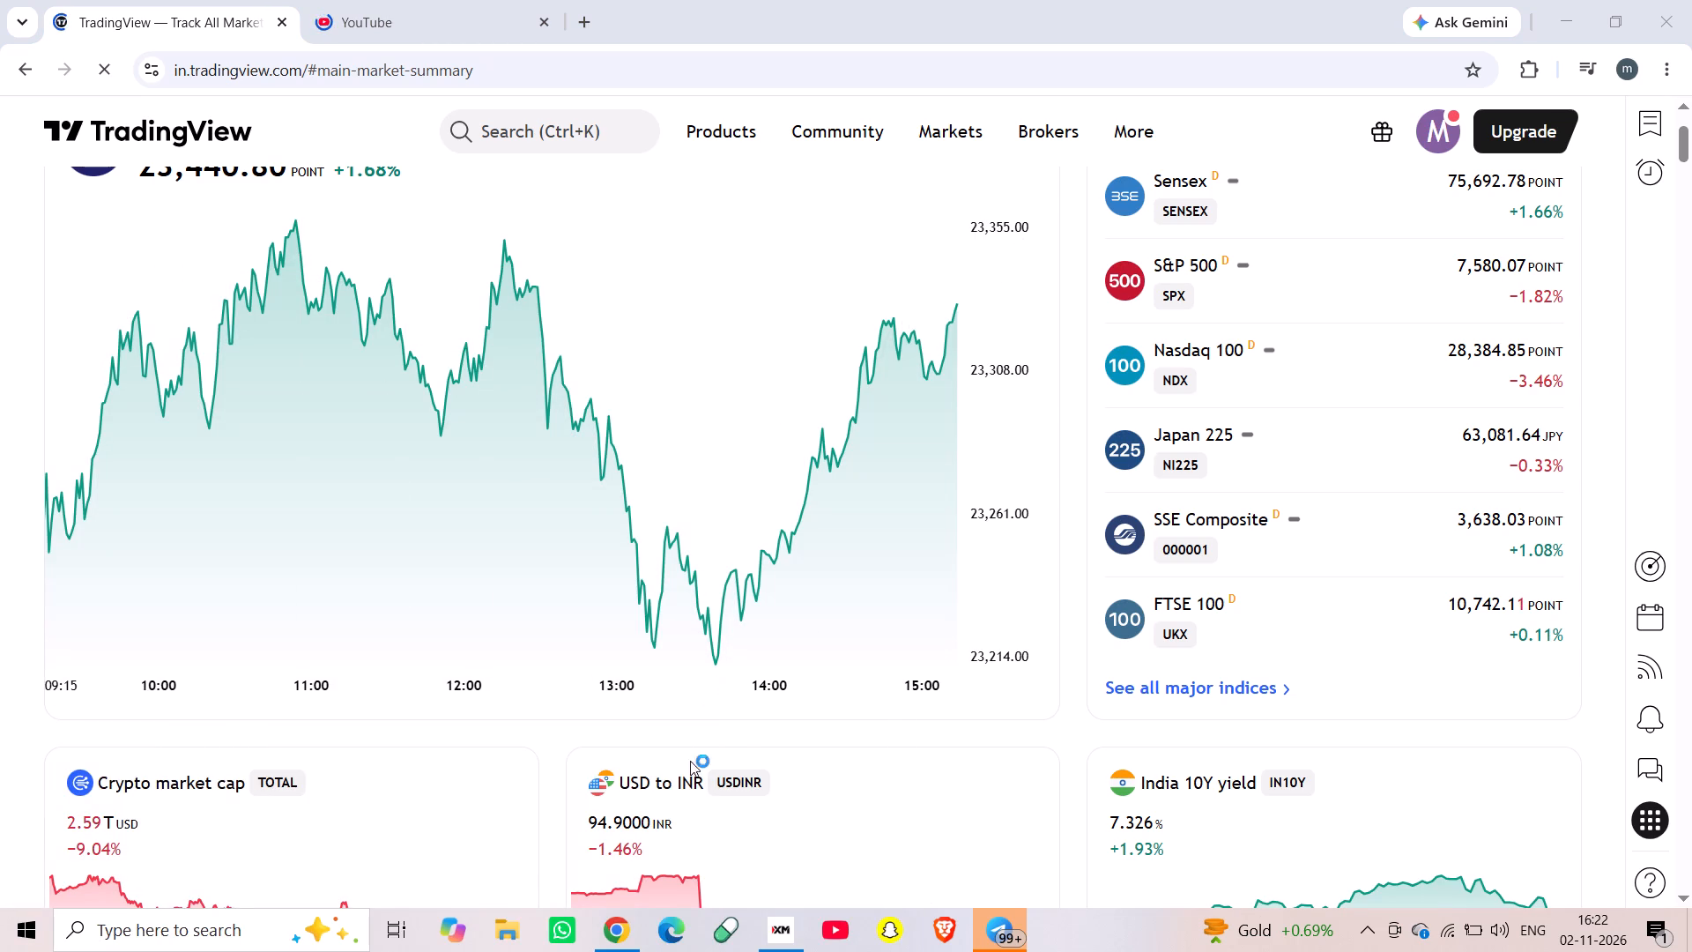
# Switch to the XM app window to check it.
pyautogui.click(775, 928)
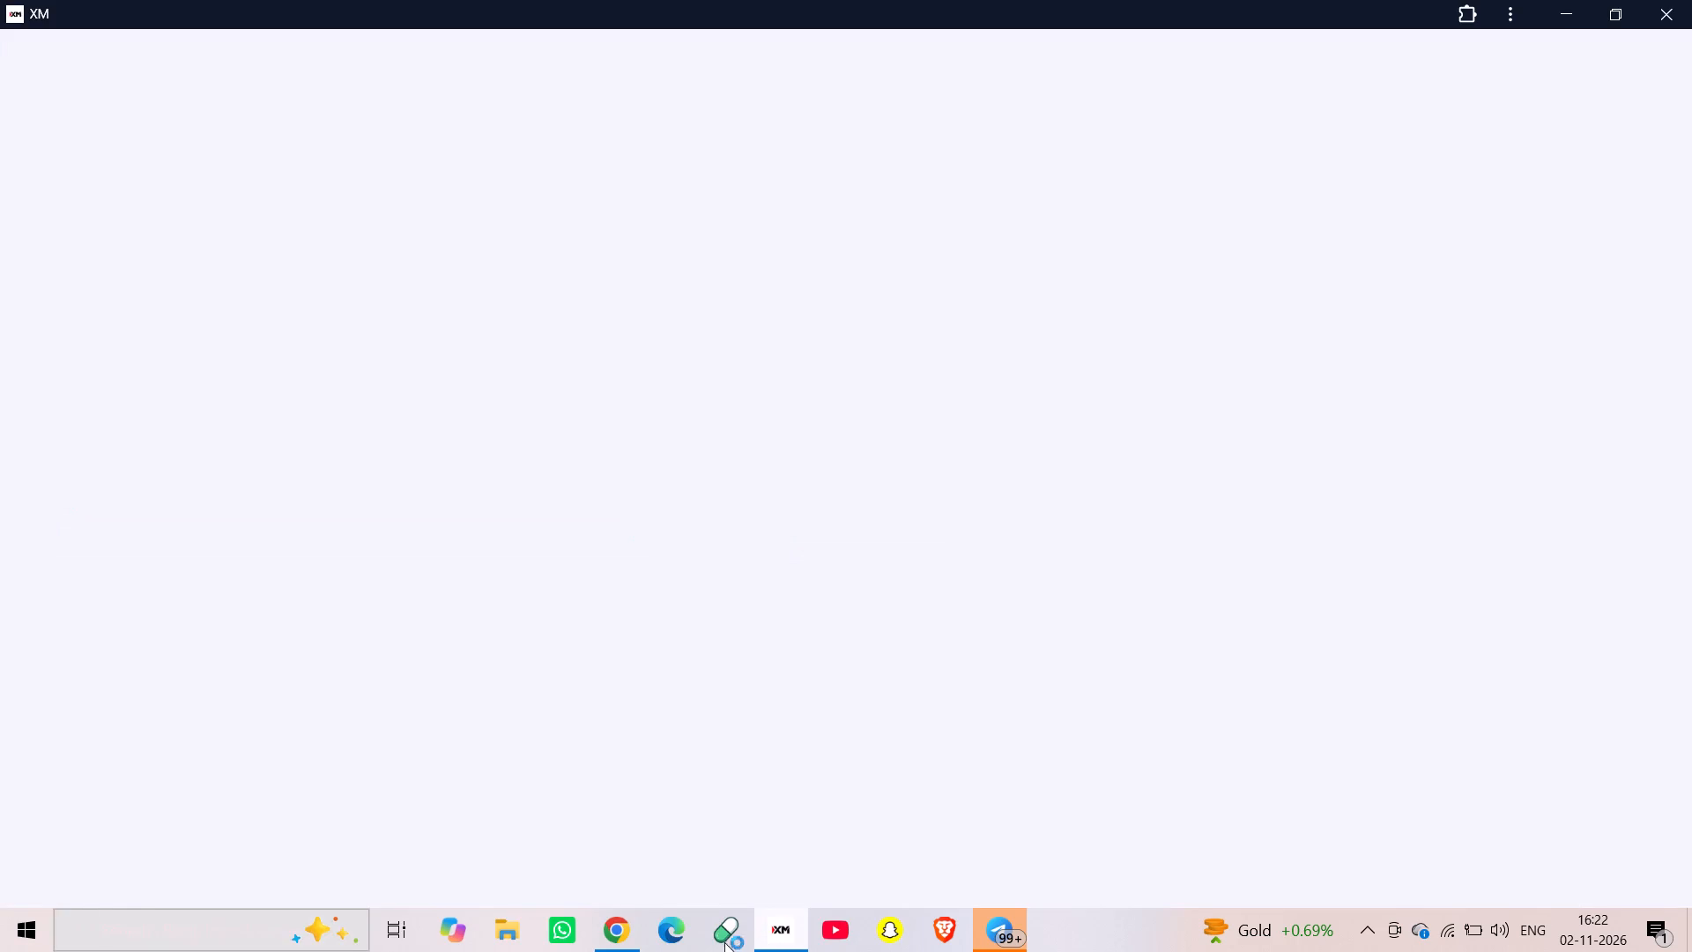
# Return to TradingView in Chrome and look through the market summary's crypto, futures and economic indicator sections.
pyautogui.click(615, 926)
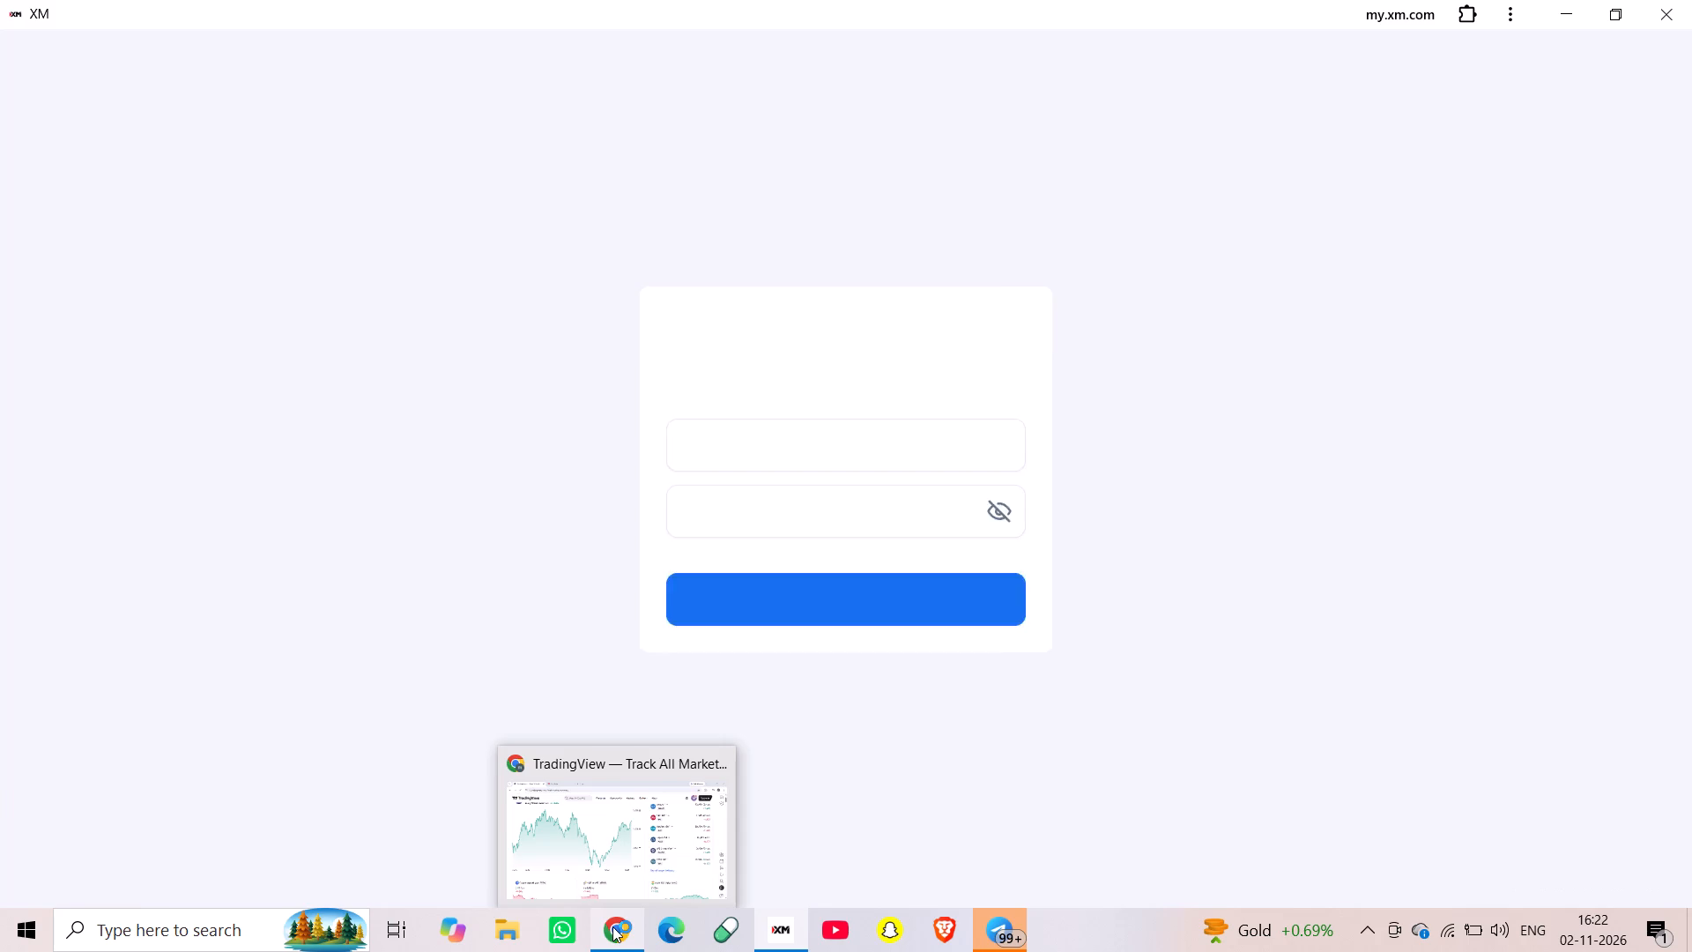
pyautogui.scroll(-4, 406, 623)
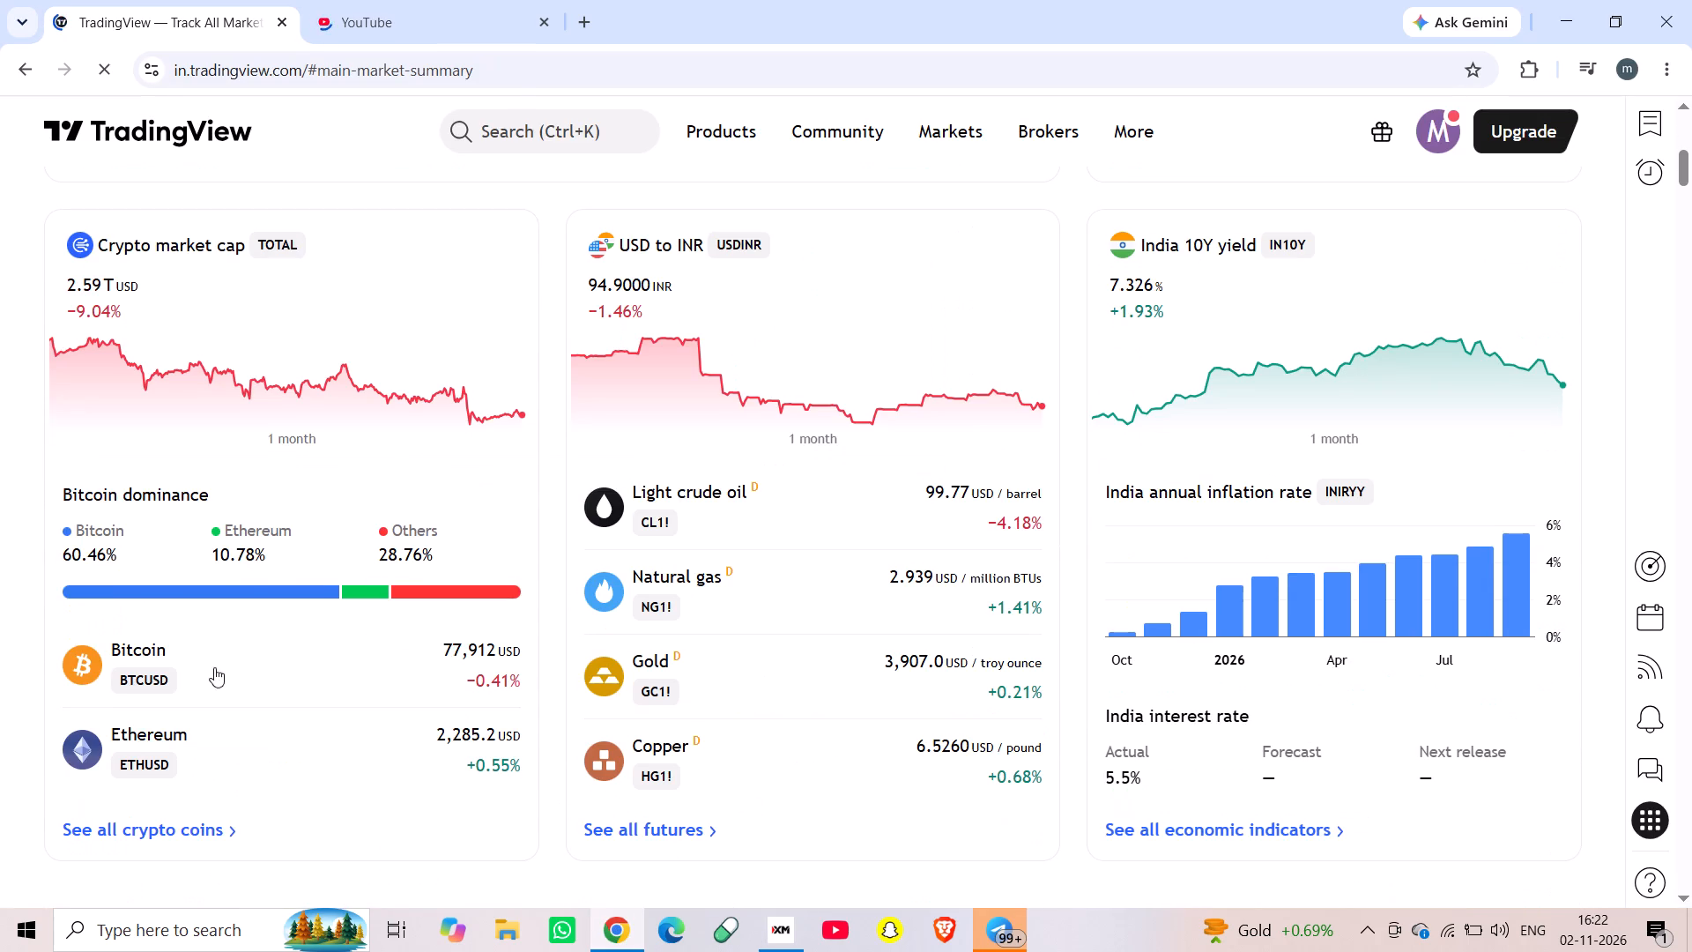
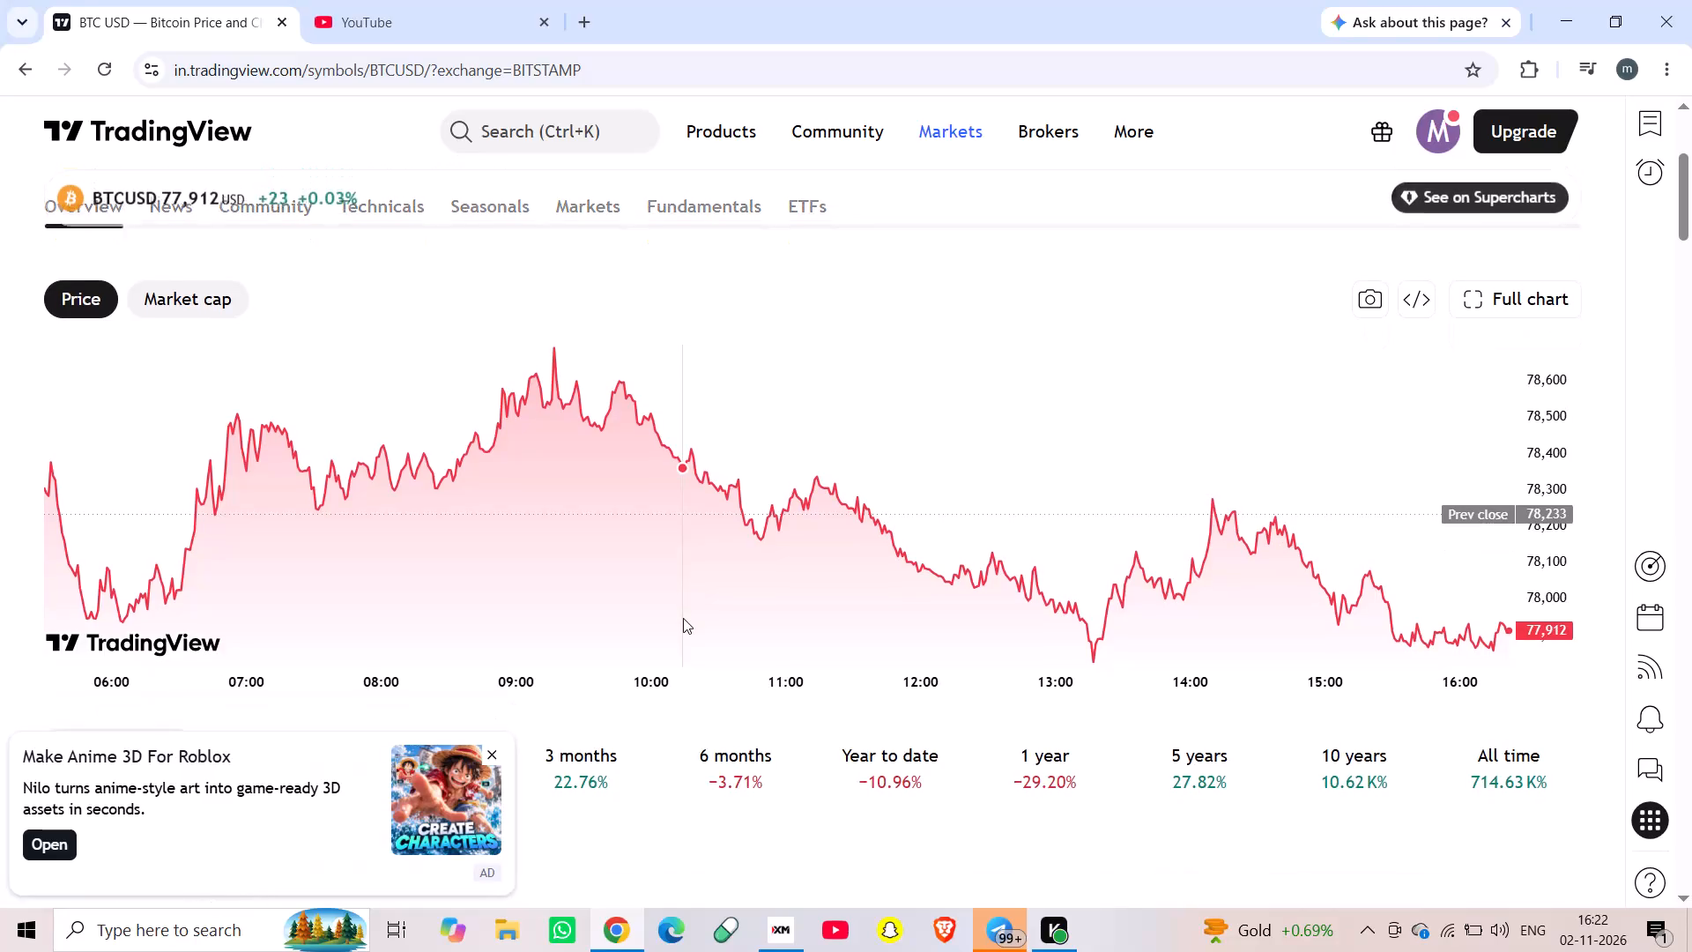
# Switch the BTCUSD data source from Bitstamp to CRYPTO and open its full chart.
pyautogui.scroll(2, 683, 618)
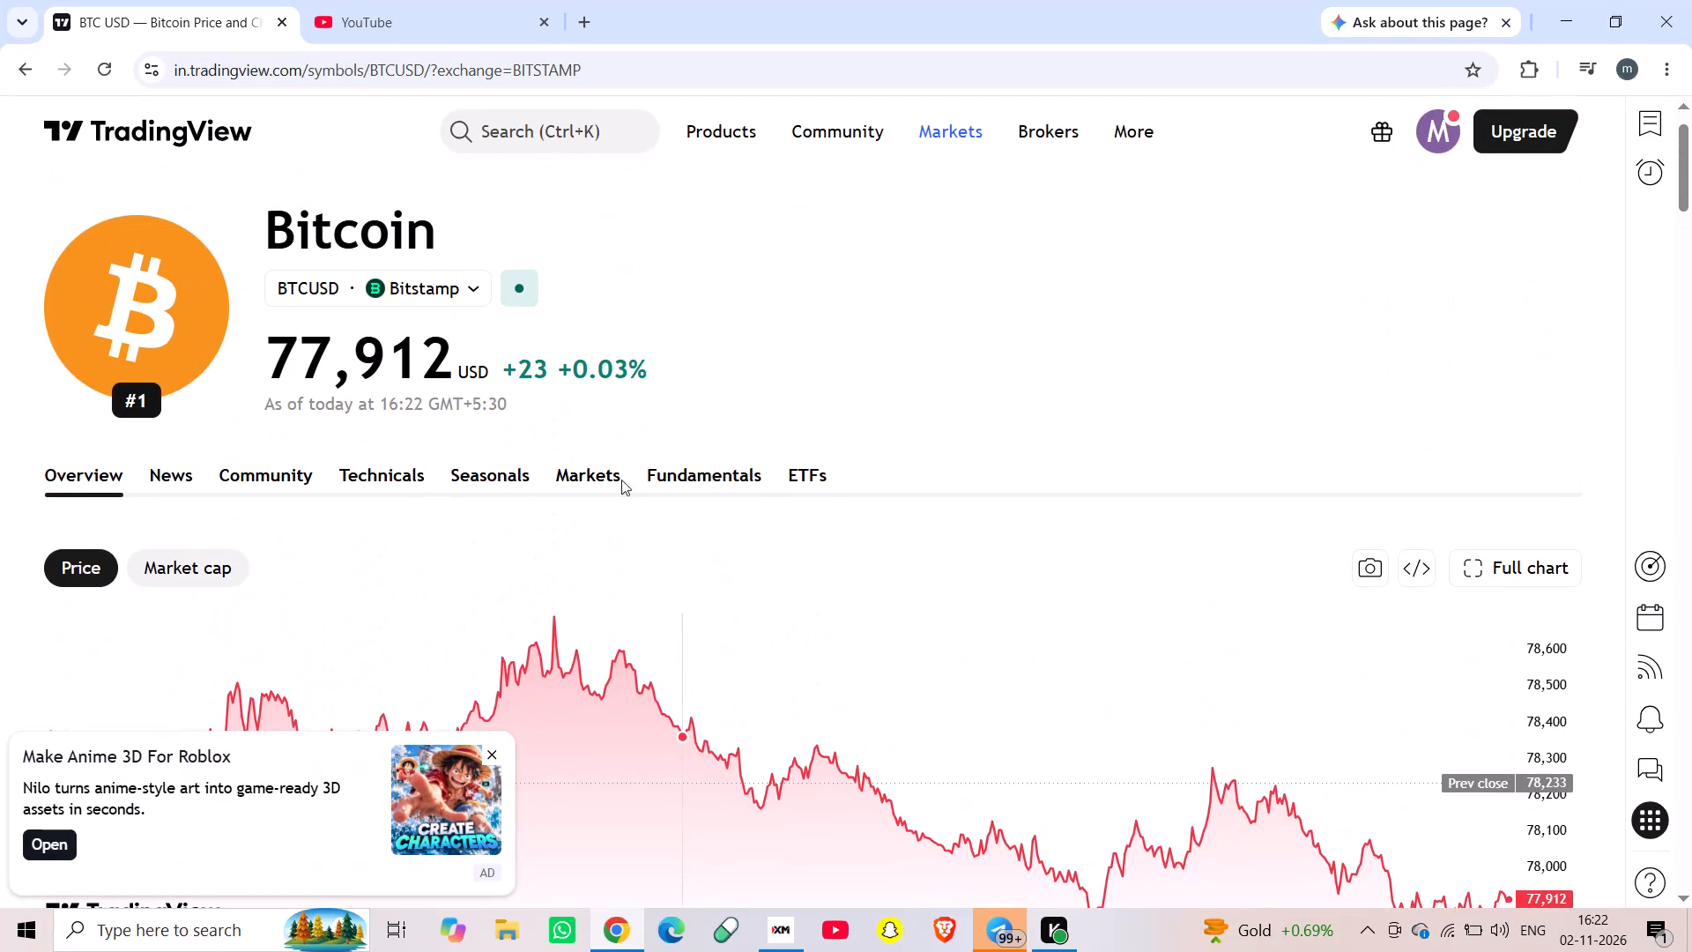
pyautogui.click(473, 289)
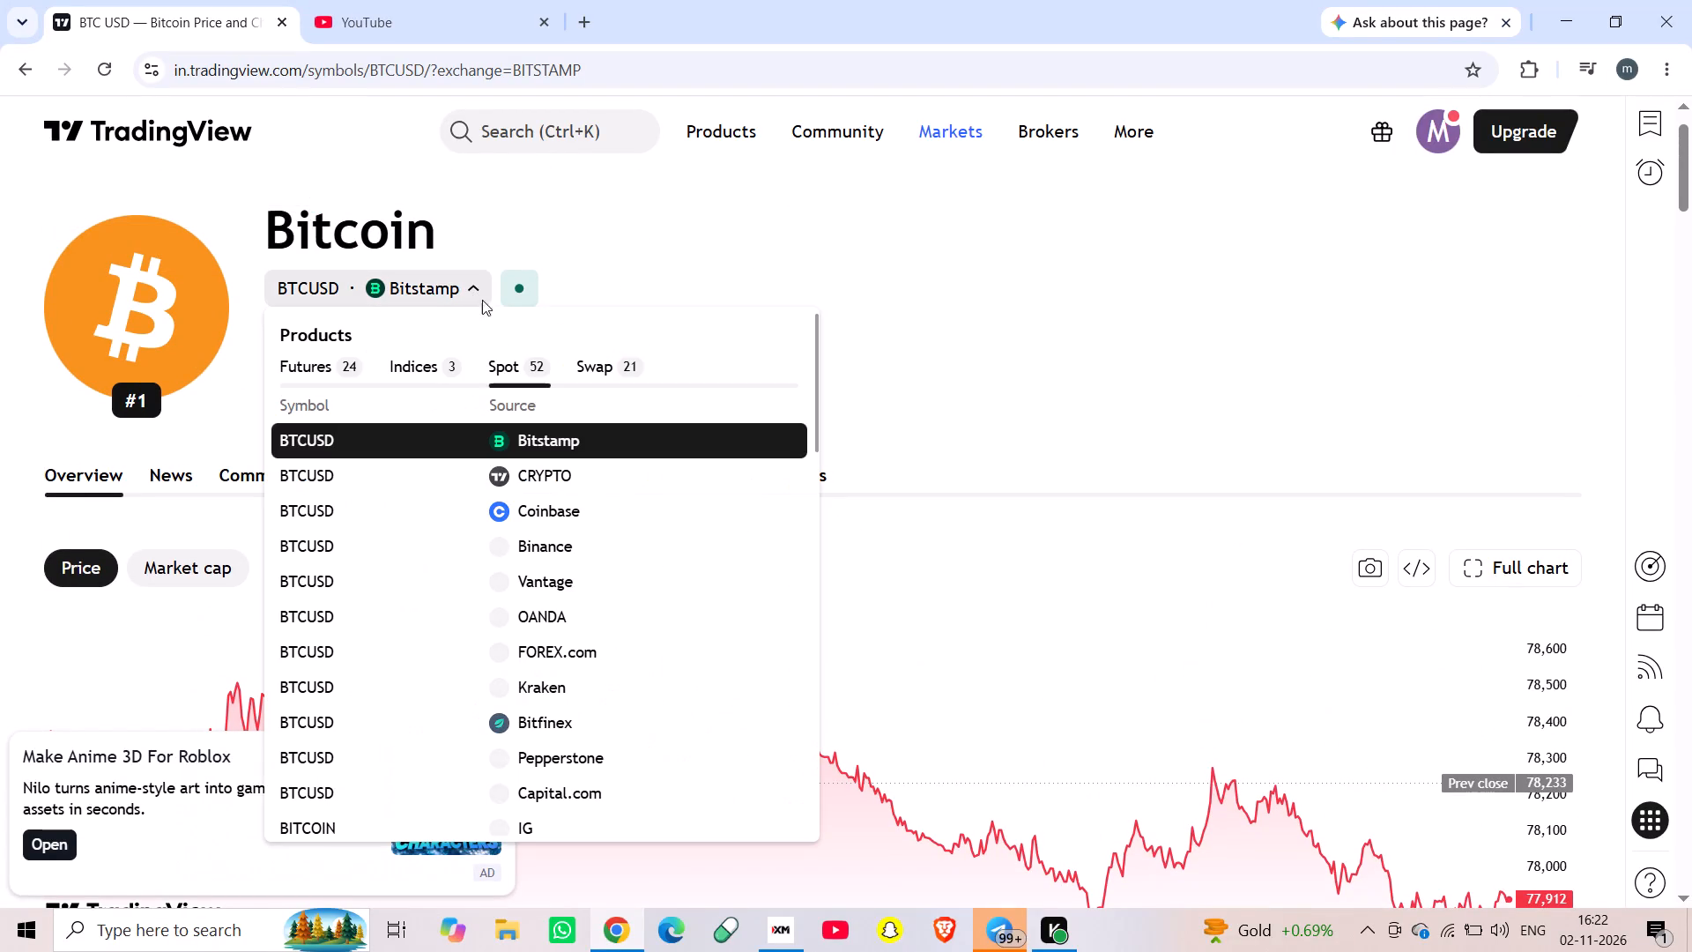
pyautogui.click(539, 480)
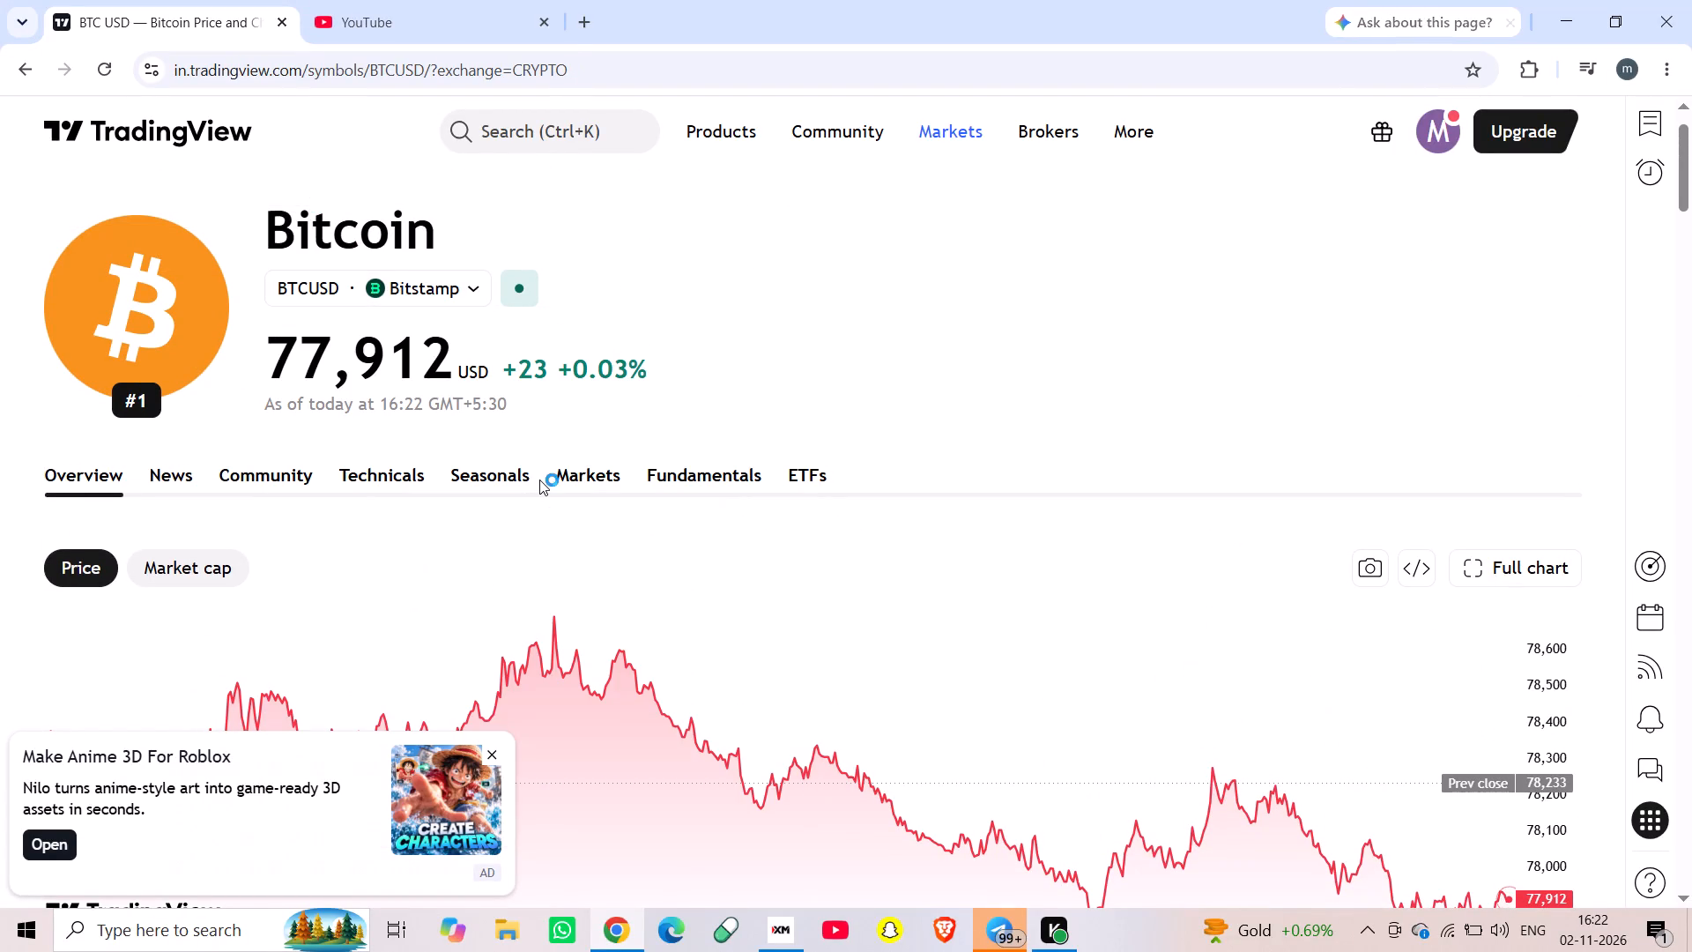
pyautogui.click(1490, 636)
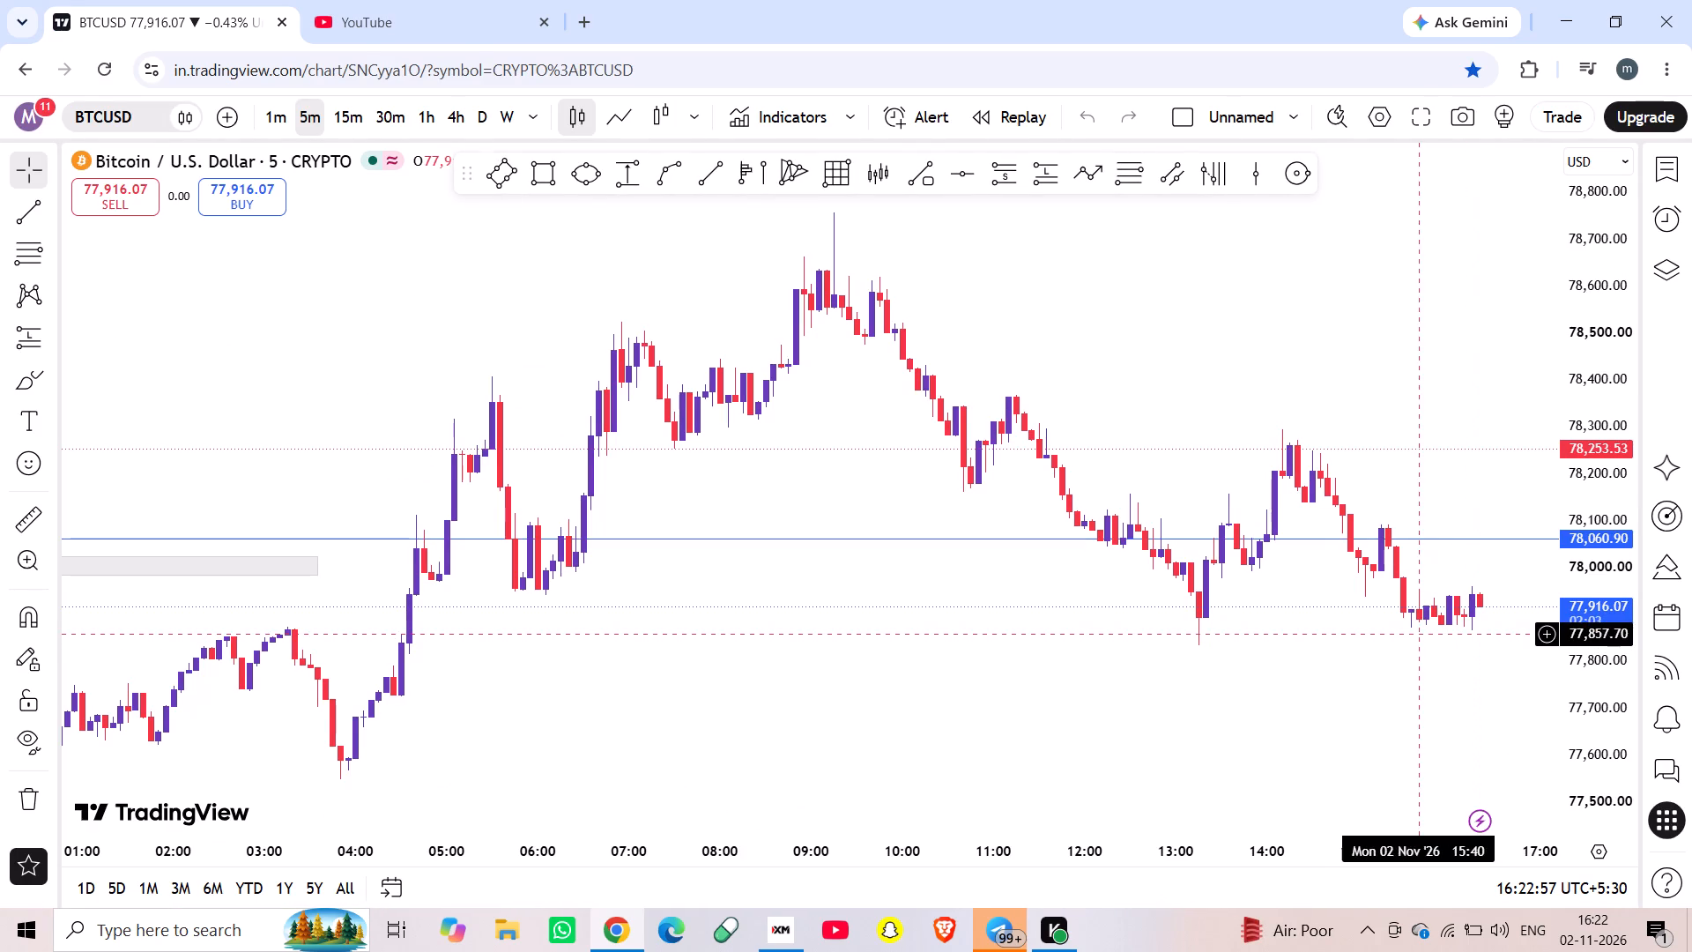
# Delete the horizontal line at about 78,061 from the BTCUSD chart.
pyautogui.click(1057, 539)
pyautogui.click(704, 214)
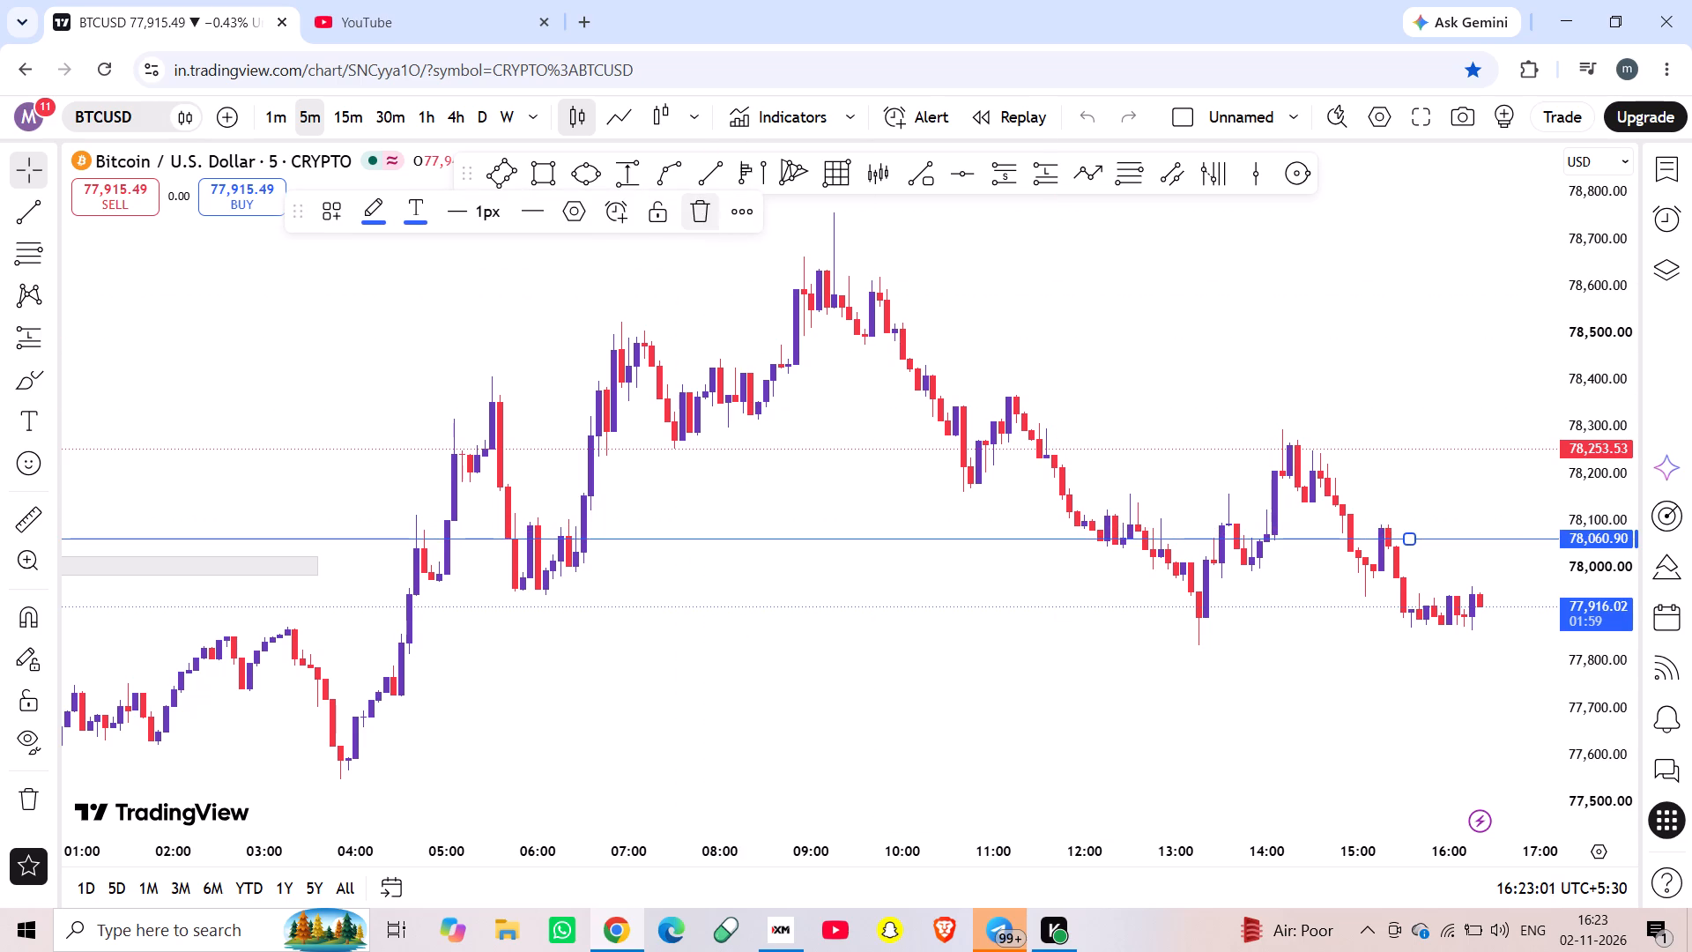
# Remove all the remaining drawings from the BTCUSD chart, including the channel lines and the REVERSAL AREA zone.
pyautogui.scroll(-6, 709, 531)
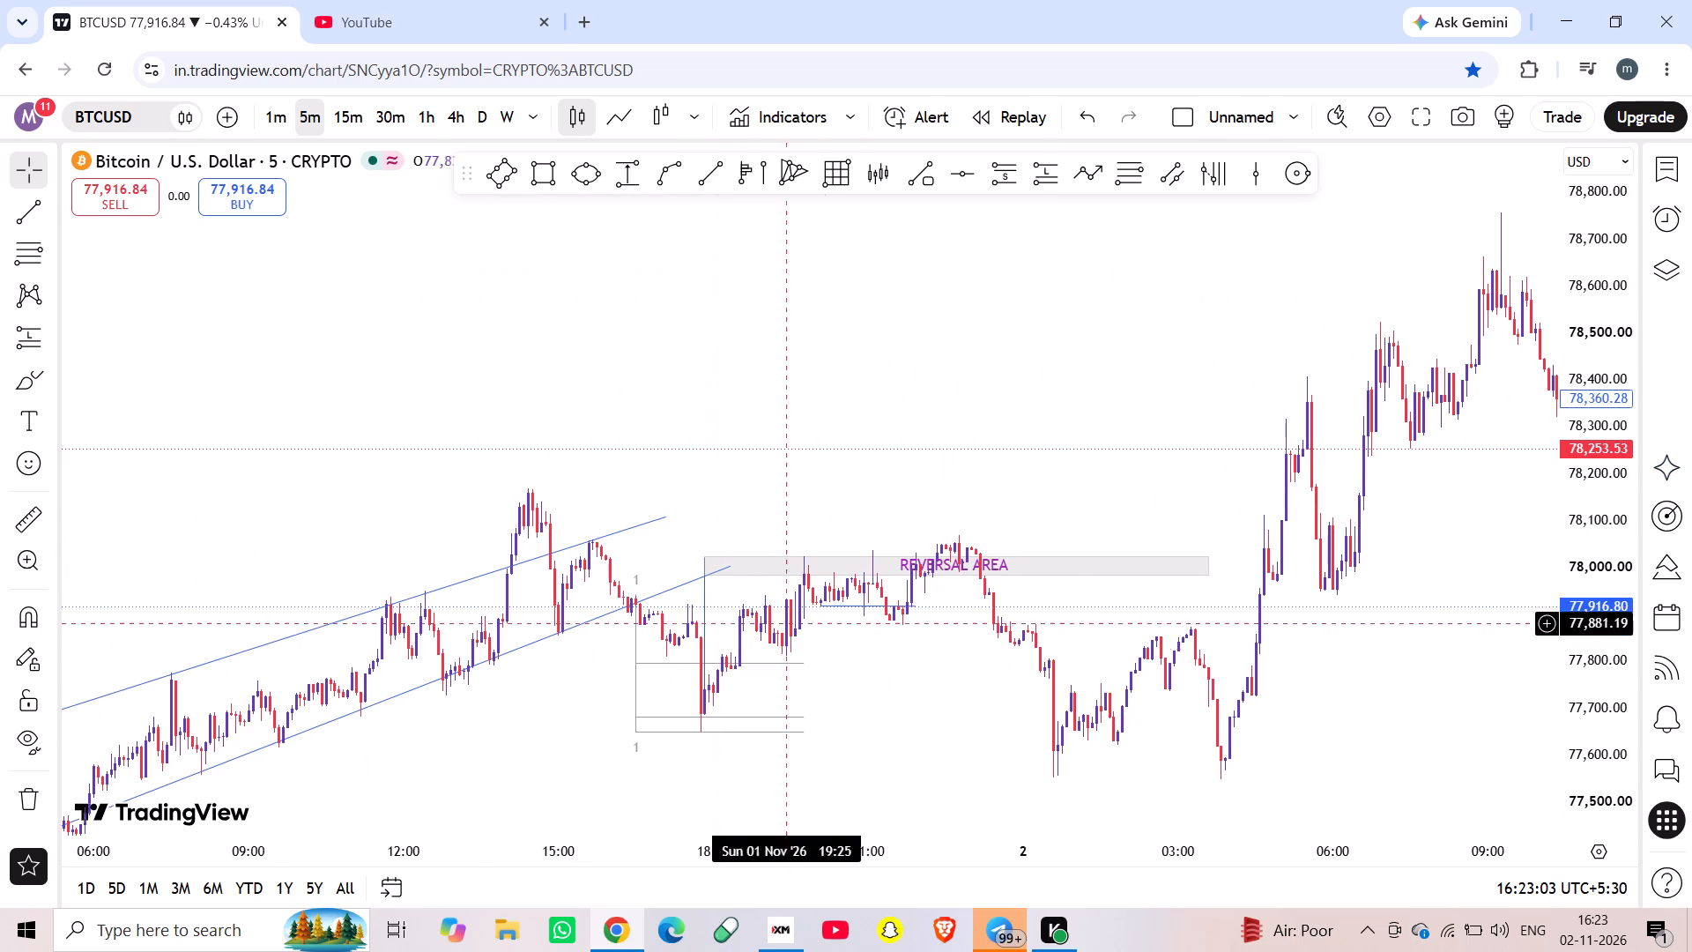
pyautogui.moveTo(986, 765); pyautogui.dragTo(927, 604)
pyautogui.scroll(1, 927, 604)
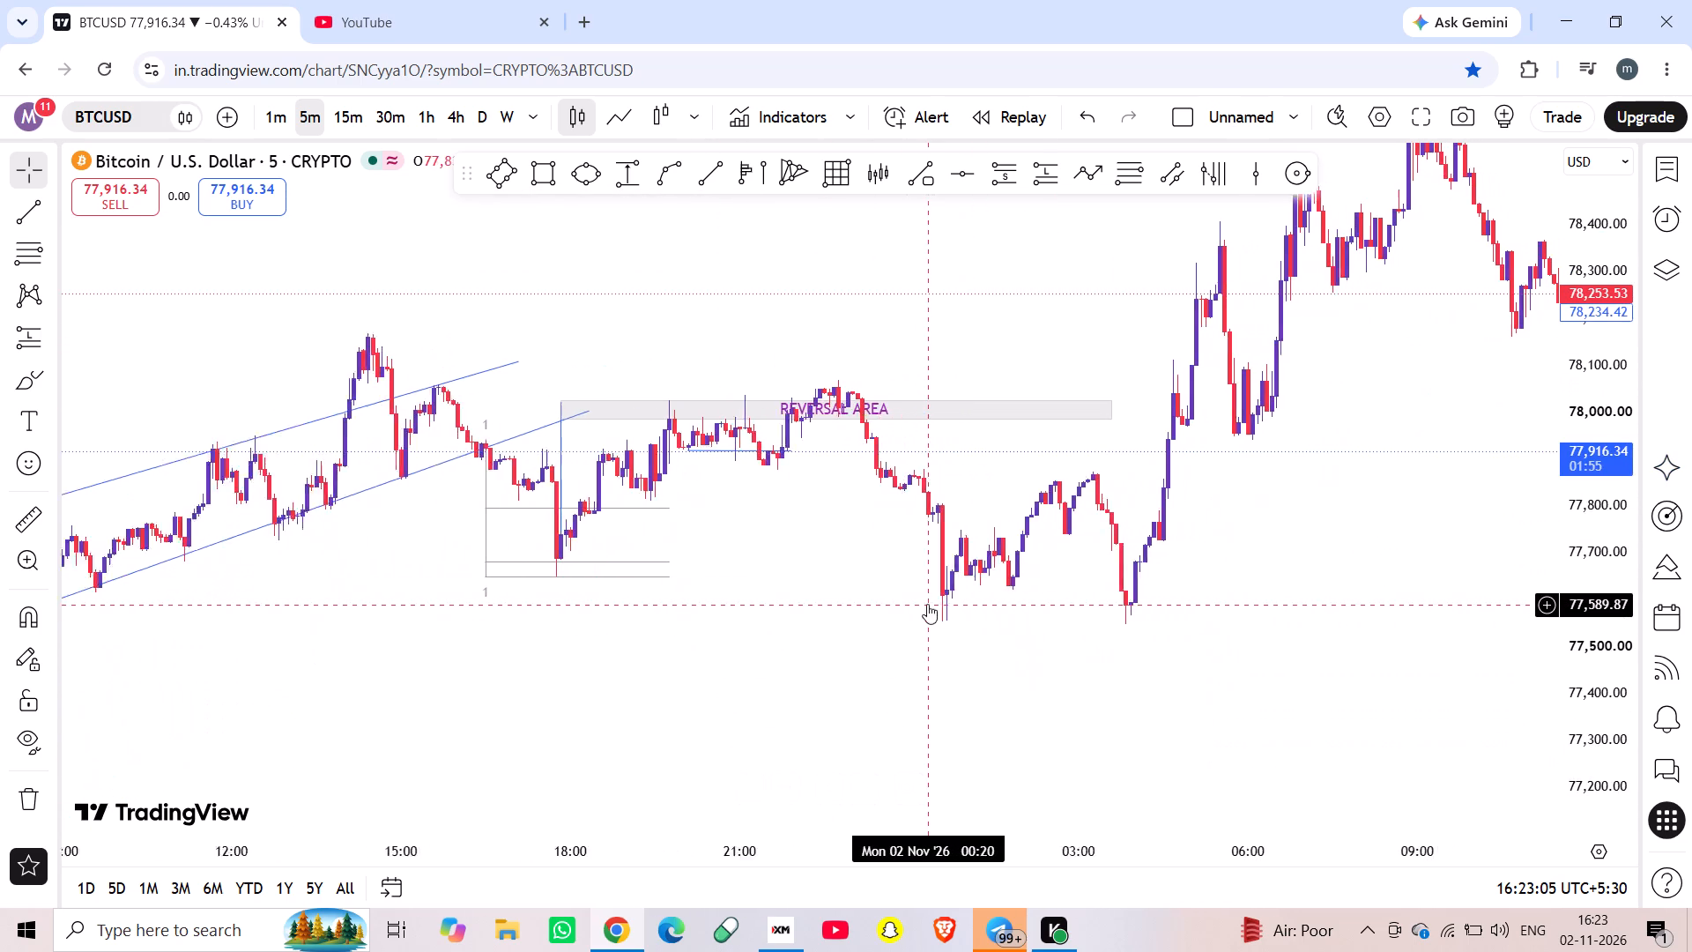
pyautogui.scroll(2, 927, 604)
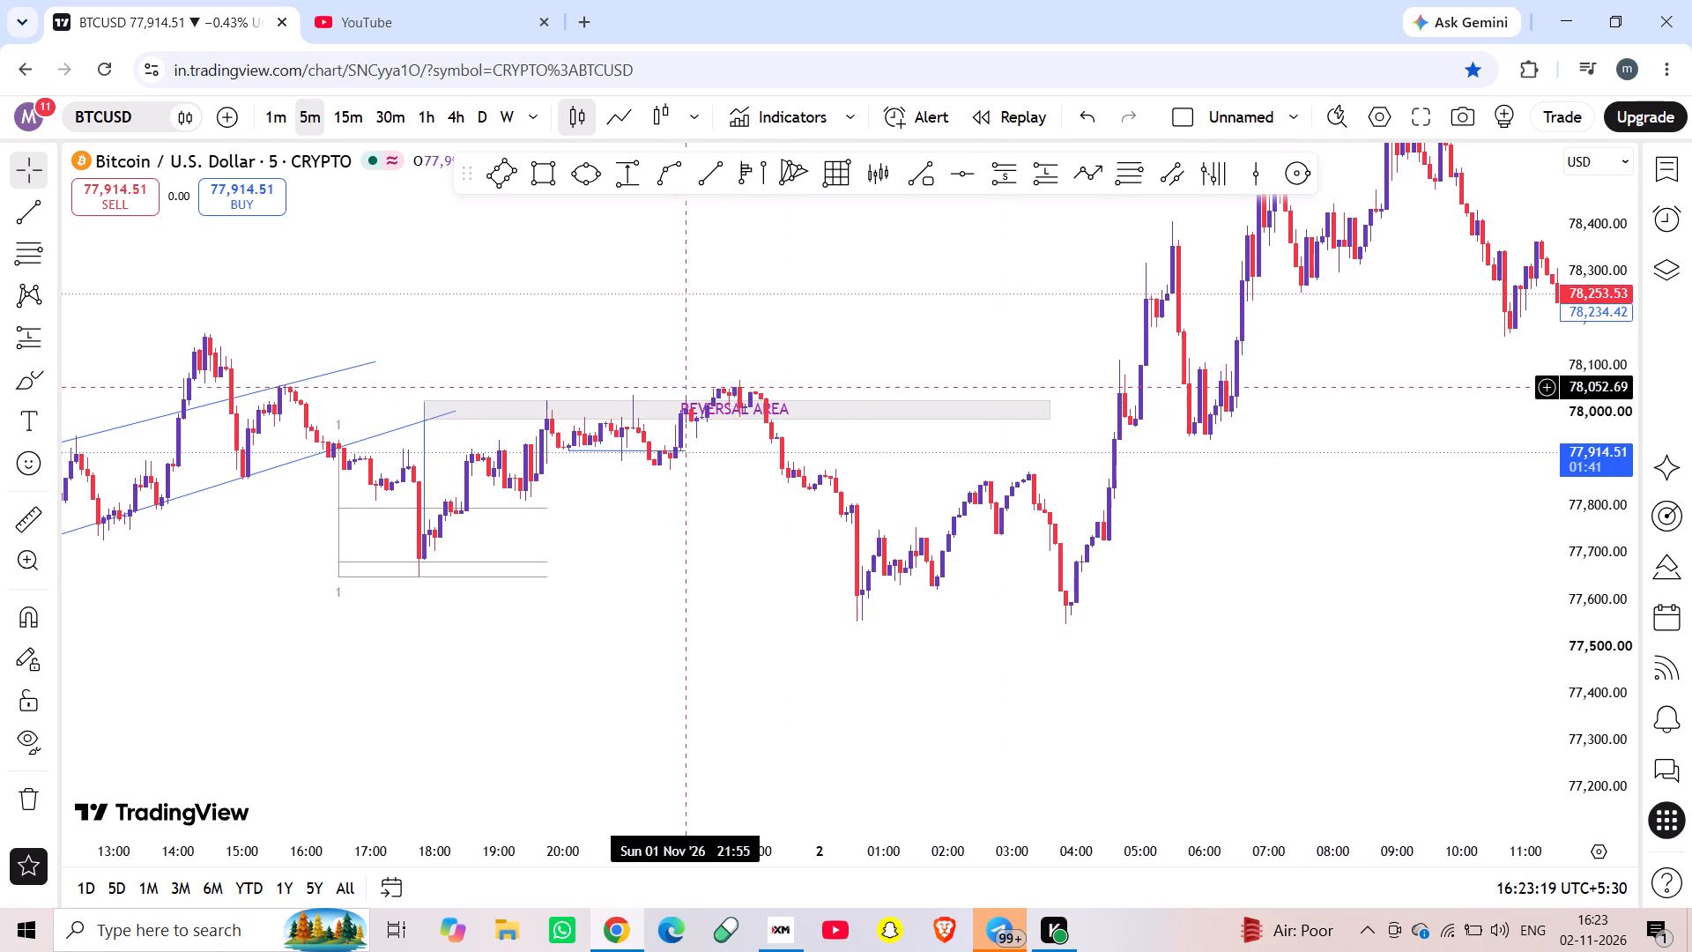
pyautogui.click(1343, 533)
pyautogui.moveTo(1343, 533); pyautogui.dragTo(1121, 592)
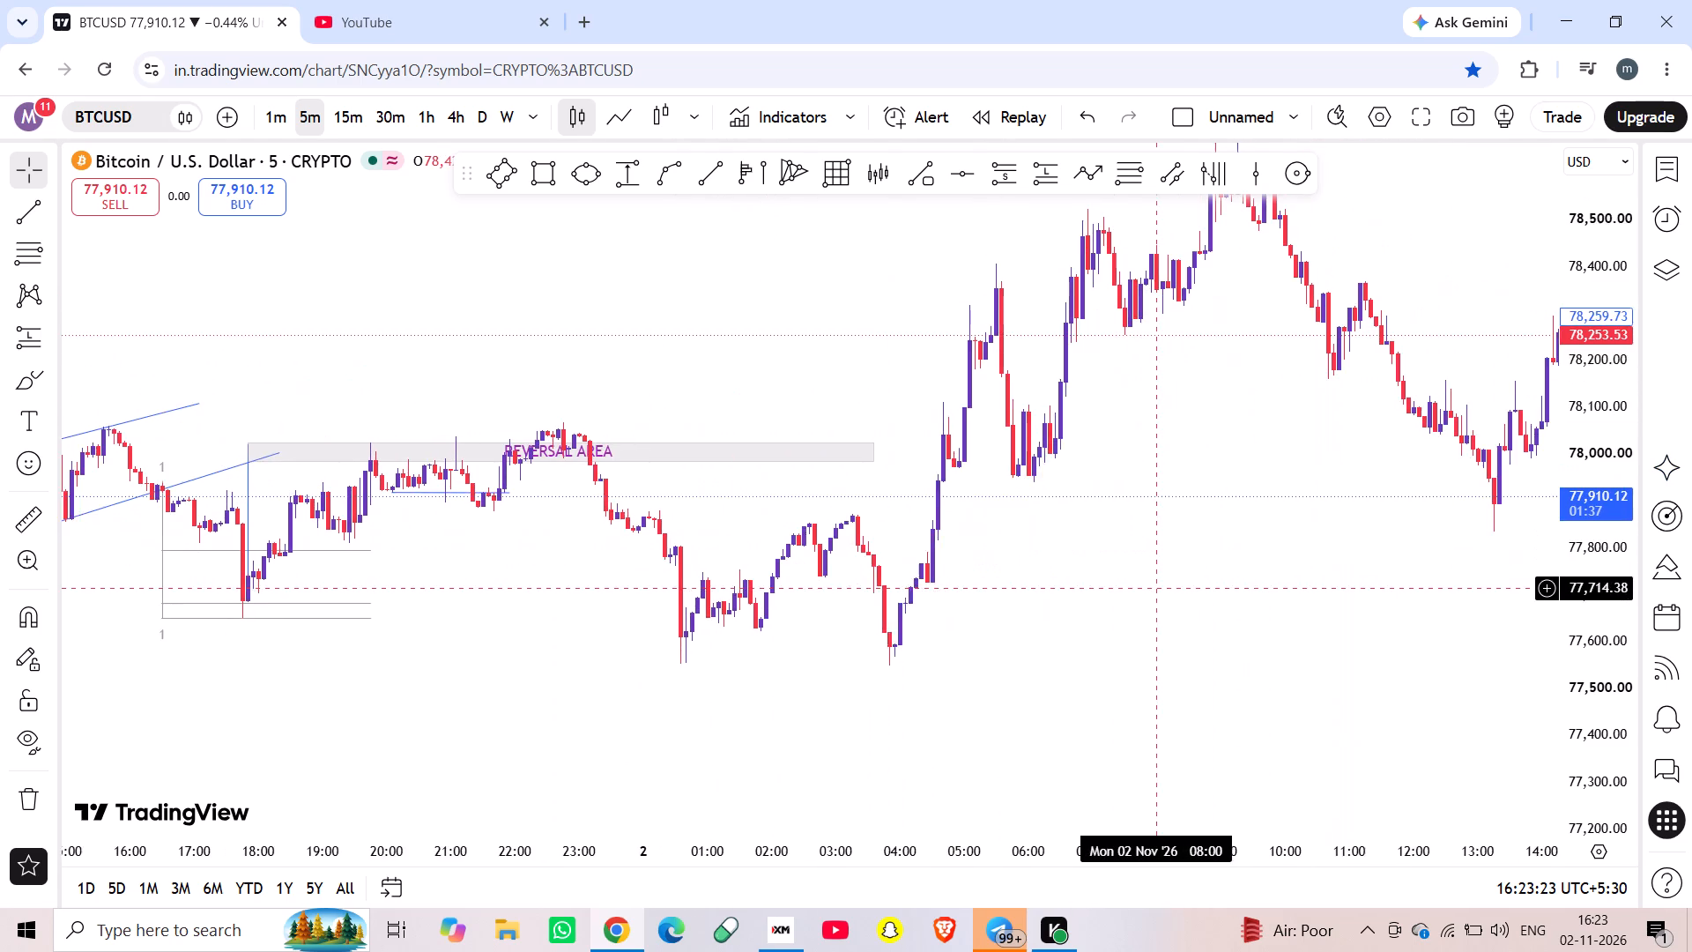
pyautogui.moveTo(1121, 592); pyautogui.dragTo(1041, 491)
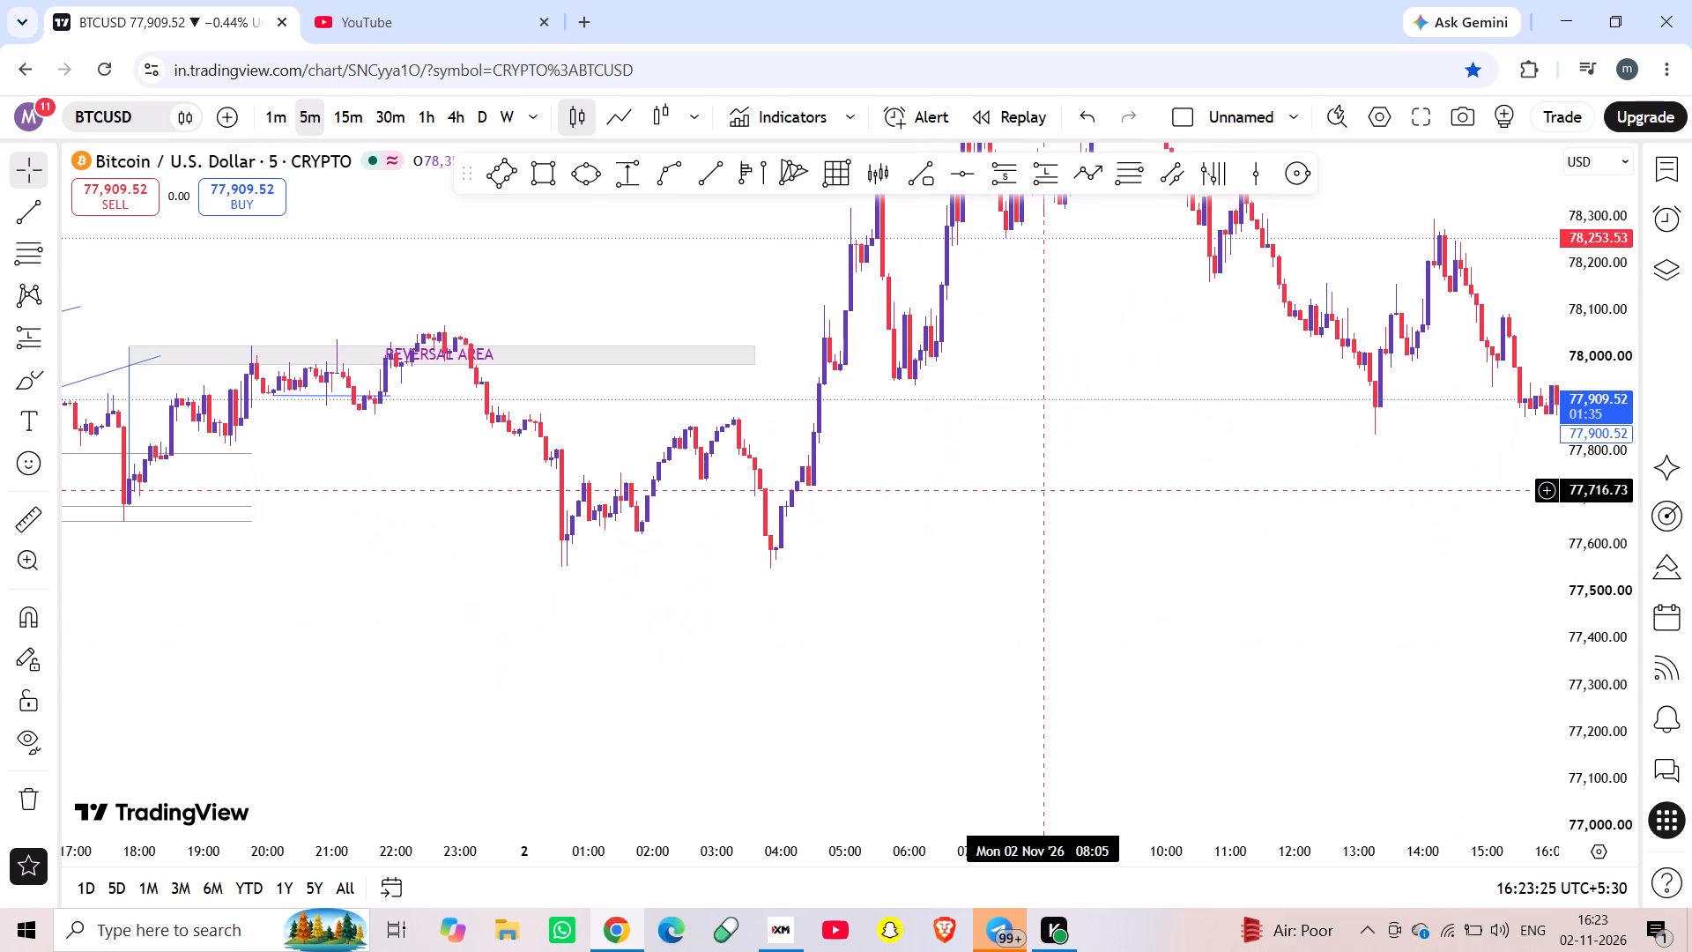
pyautogui.click(26, 799)
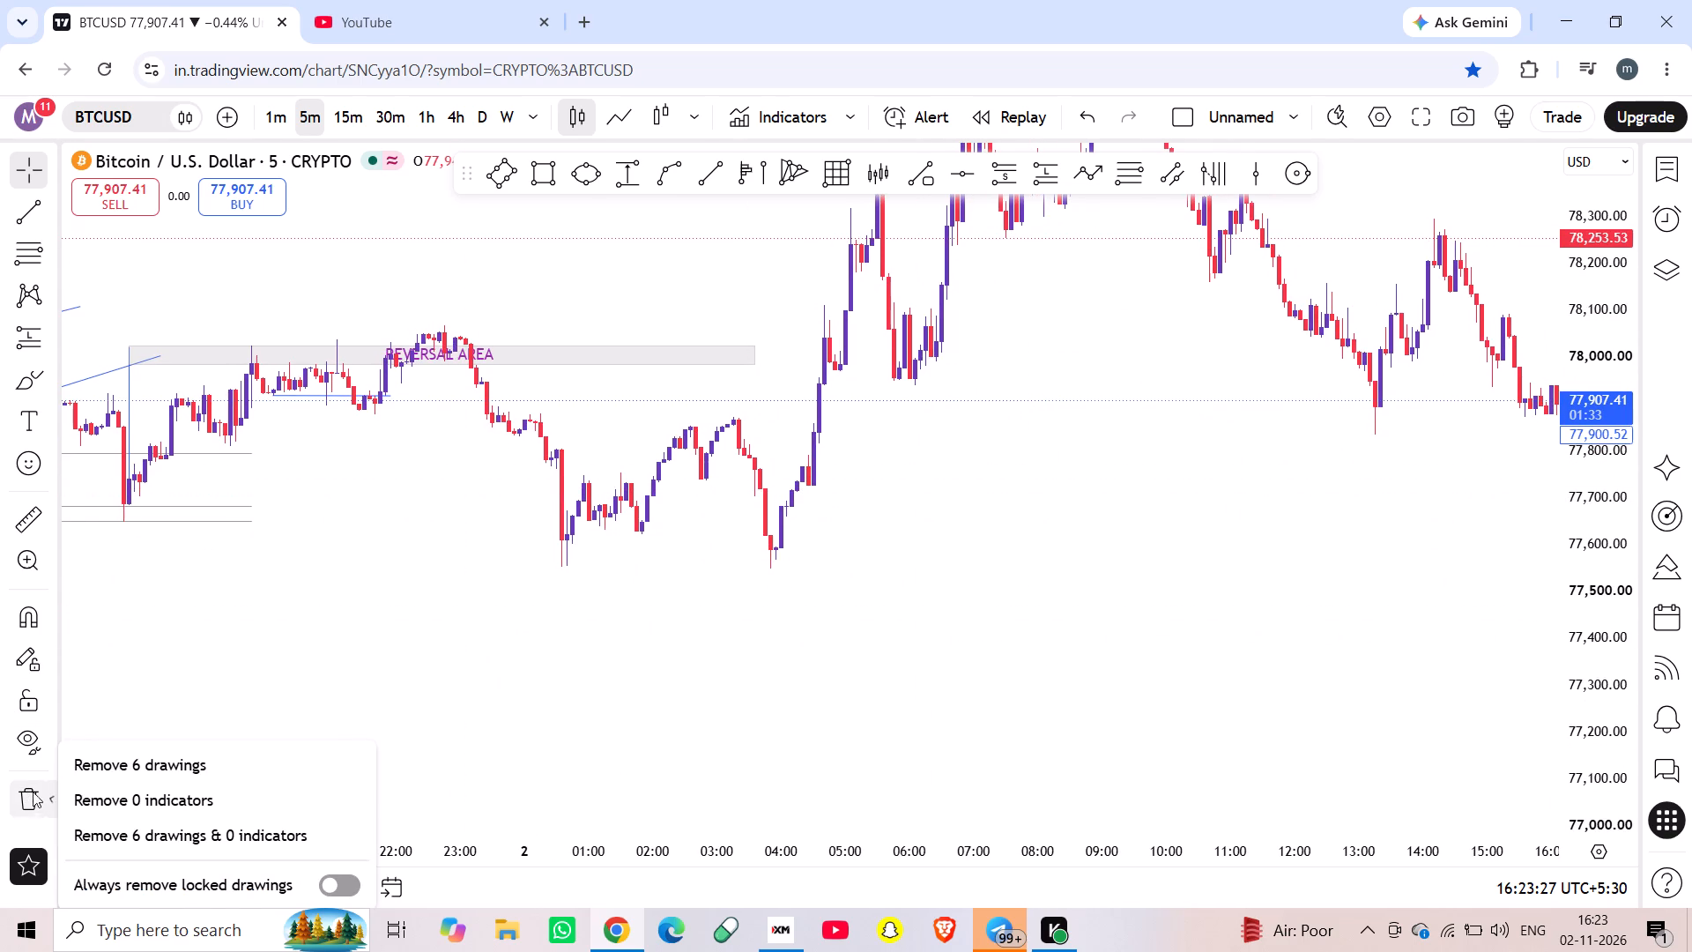
pyautogui.click(122, 764)
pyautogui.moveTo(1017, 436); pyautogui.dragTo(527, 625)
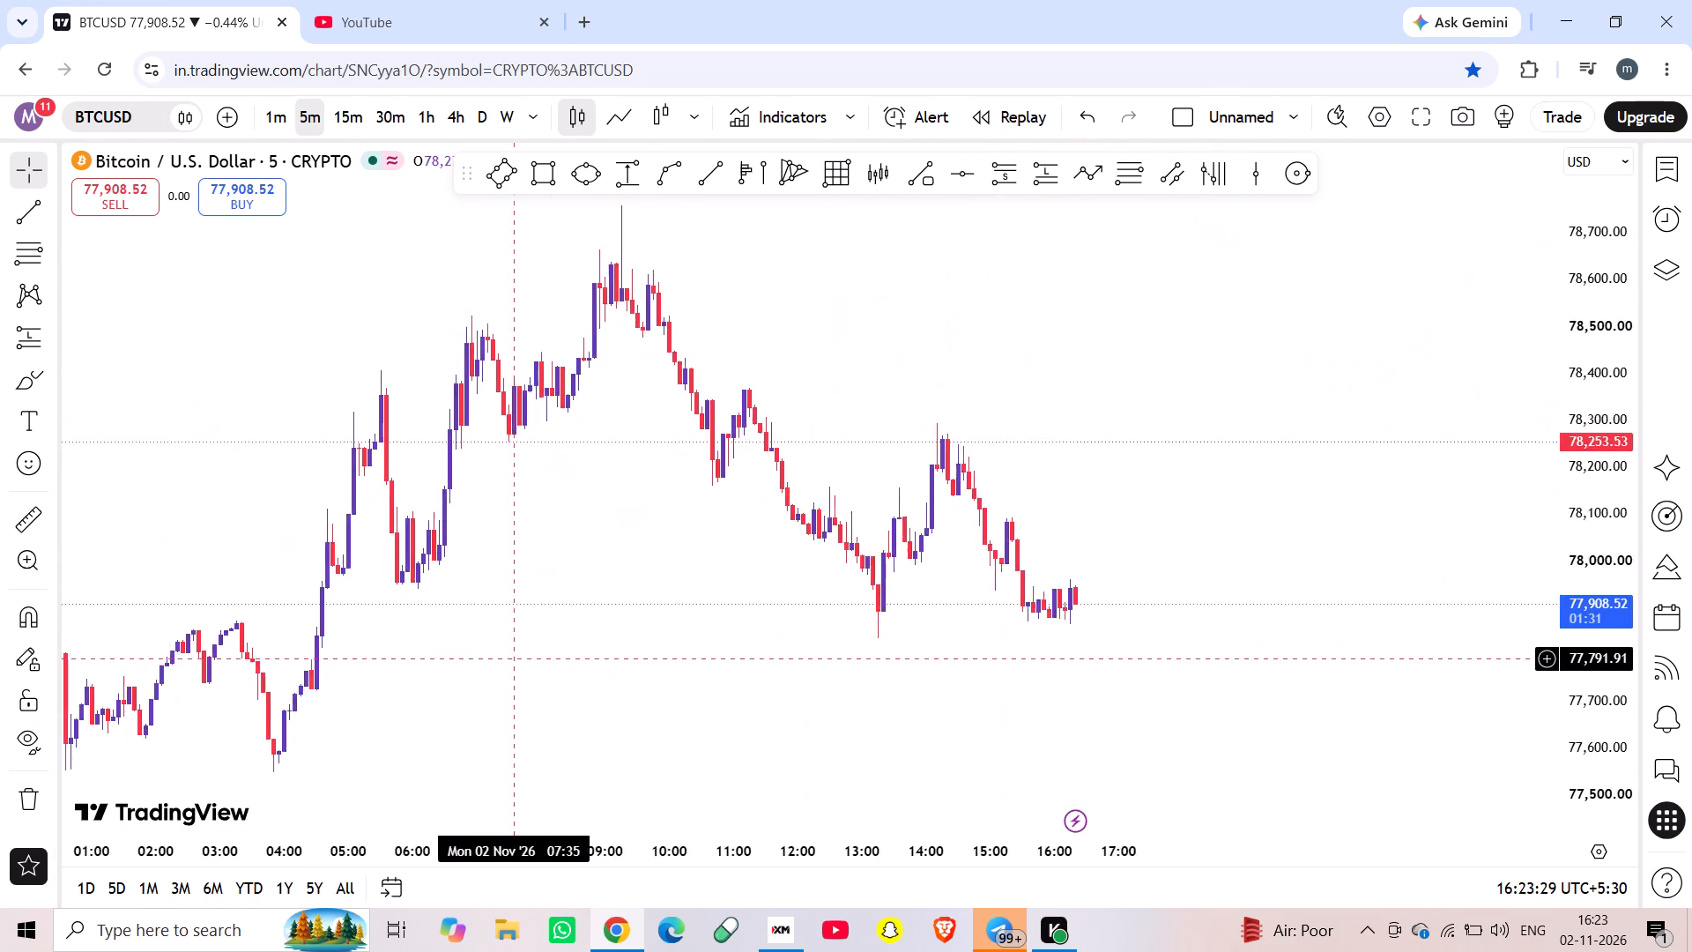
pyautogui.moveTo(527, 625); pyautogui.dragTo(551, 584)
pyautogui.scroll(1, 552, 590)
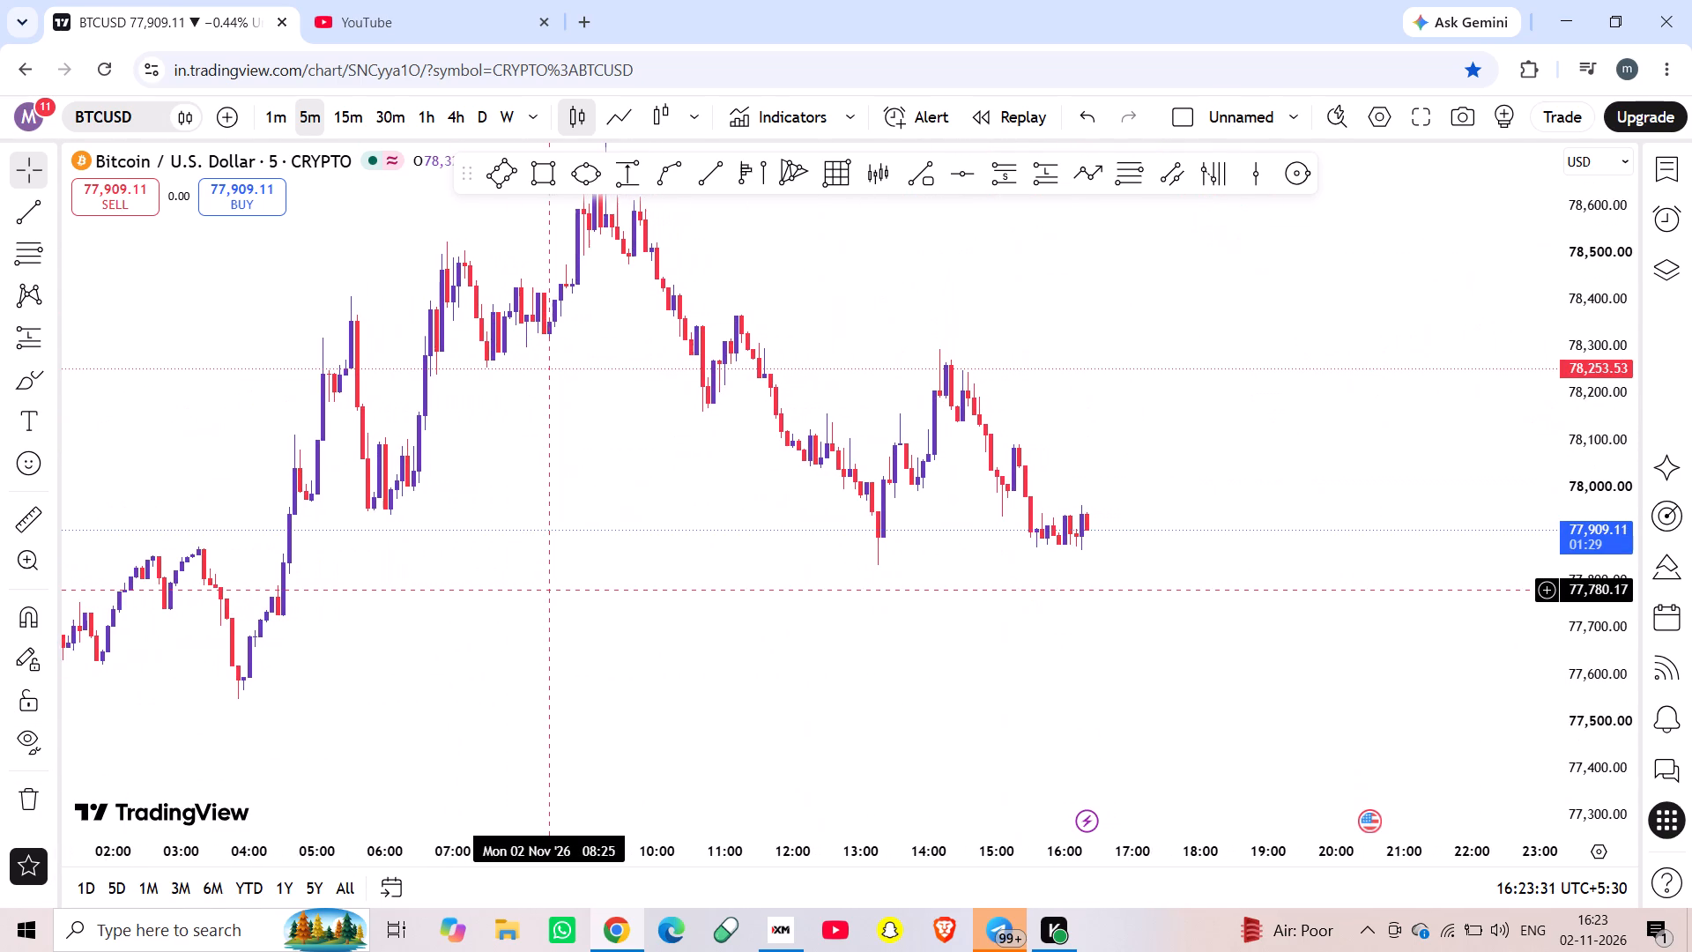
# Switch to the XM app and log in with the prefilled account credentials.
pyautogui.click(788, 935)
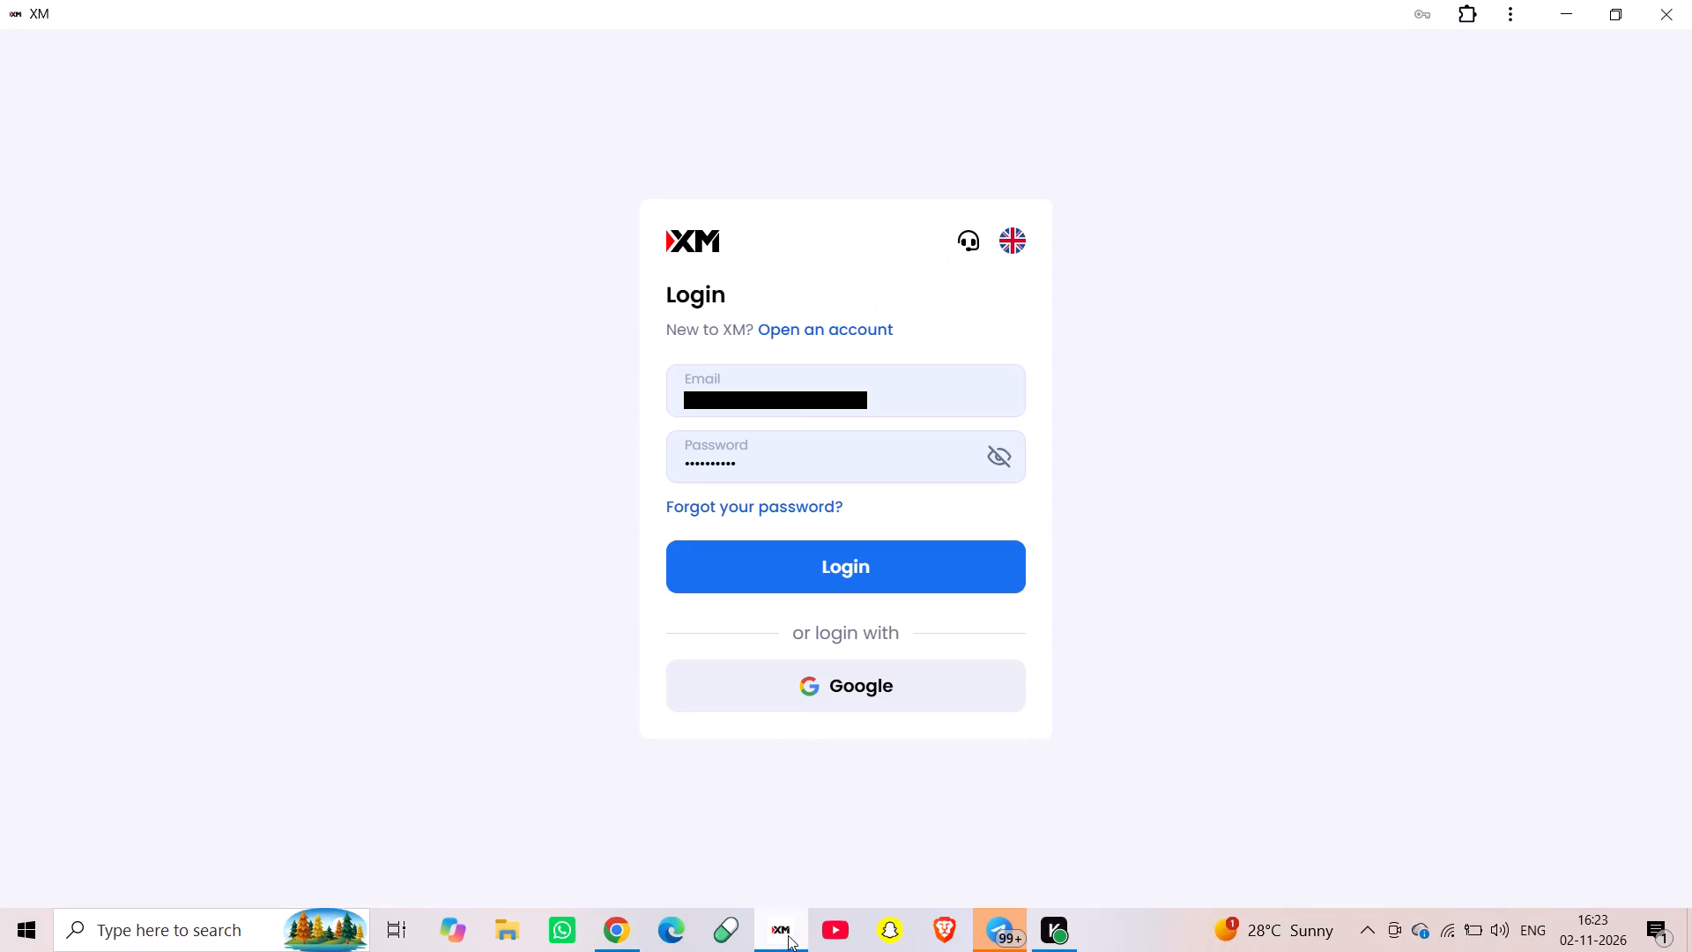
pyautogui.click(870, 566)
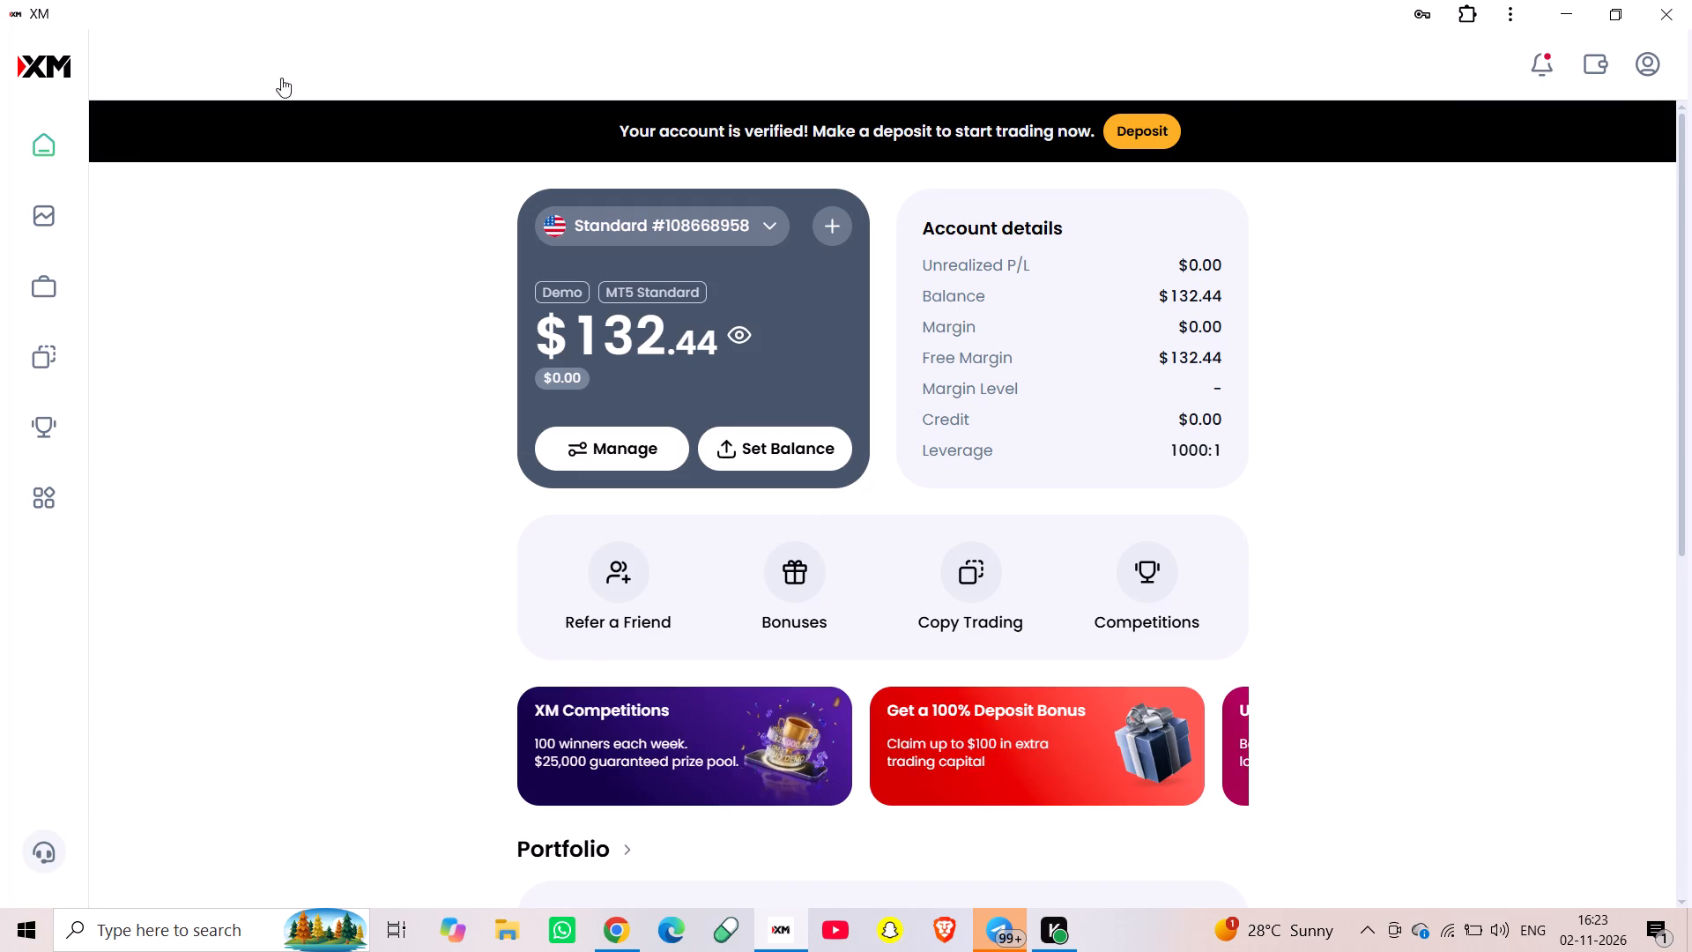
# Open the GOLD instrument from XM's Popular trading list and expand its chart to full screen.
pyautogui.click(48, 211)
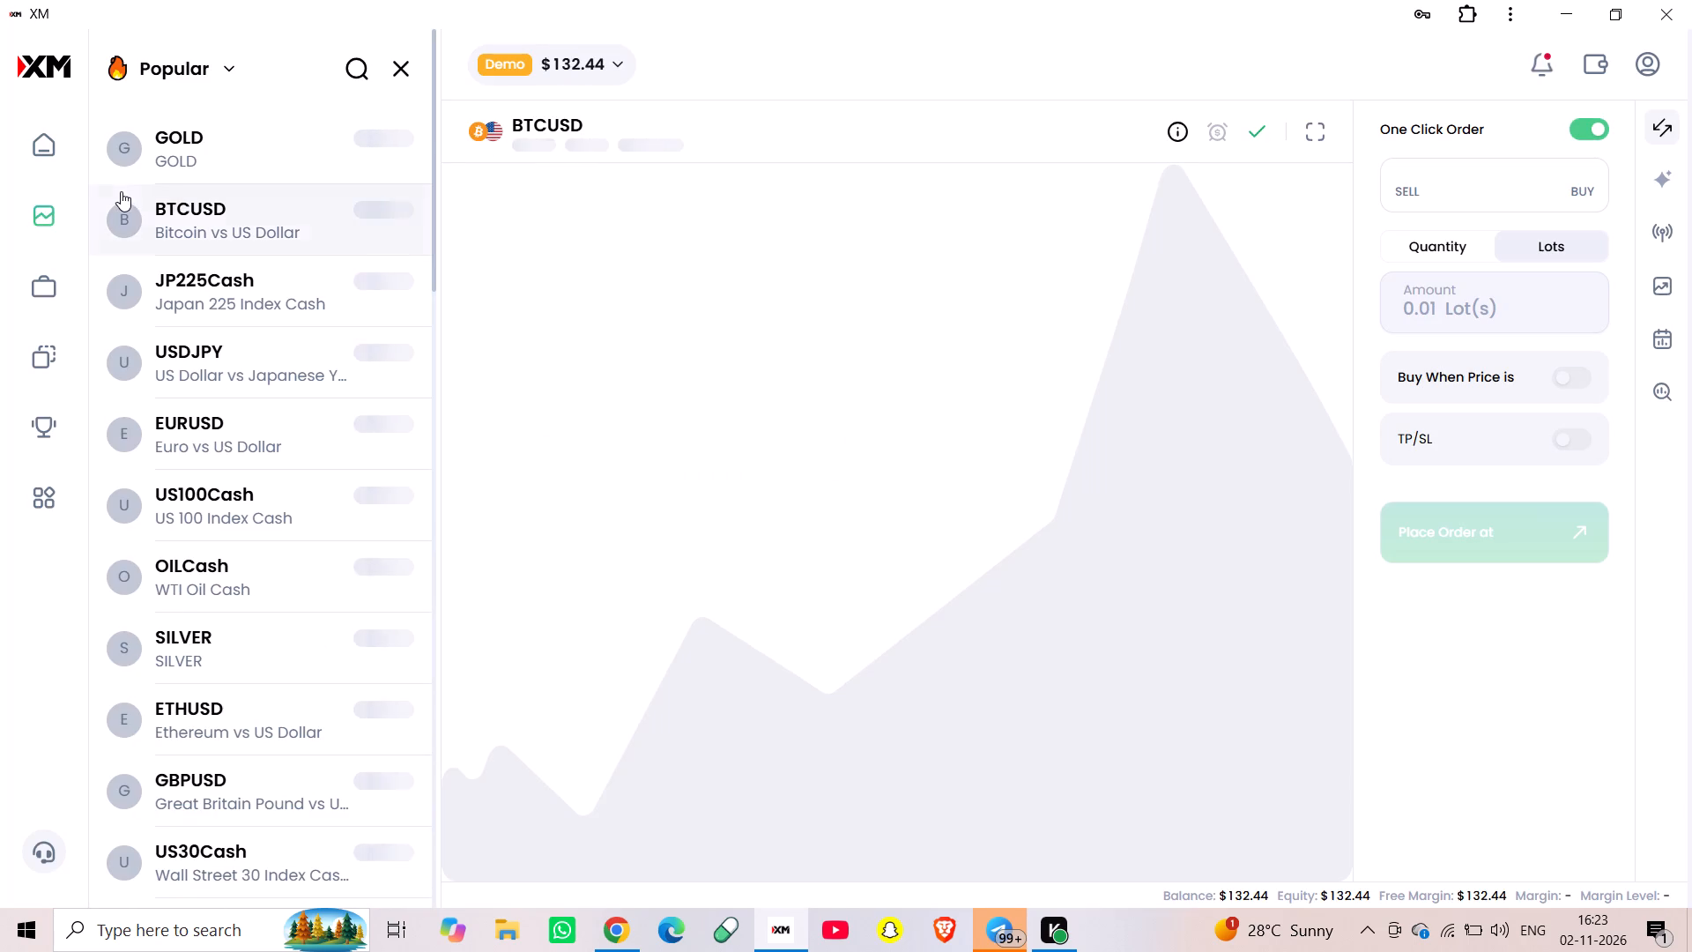
pyautogui.click(167, 149)
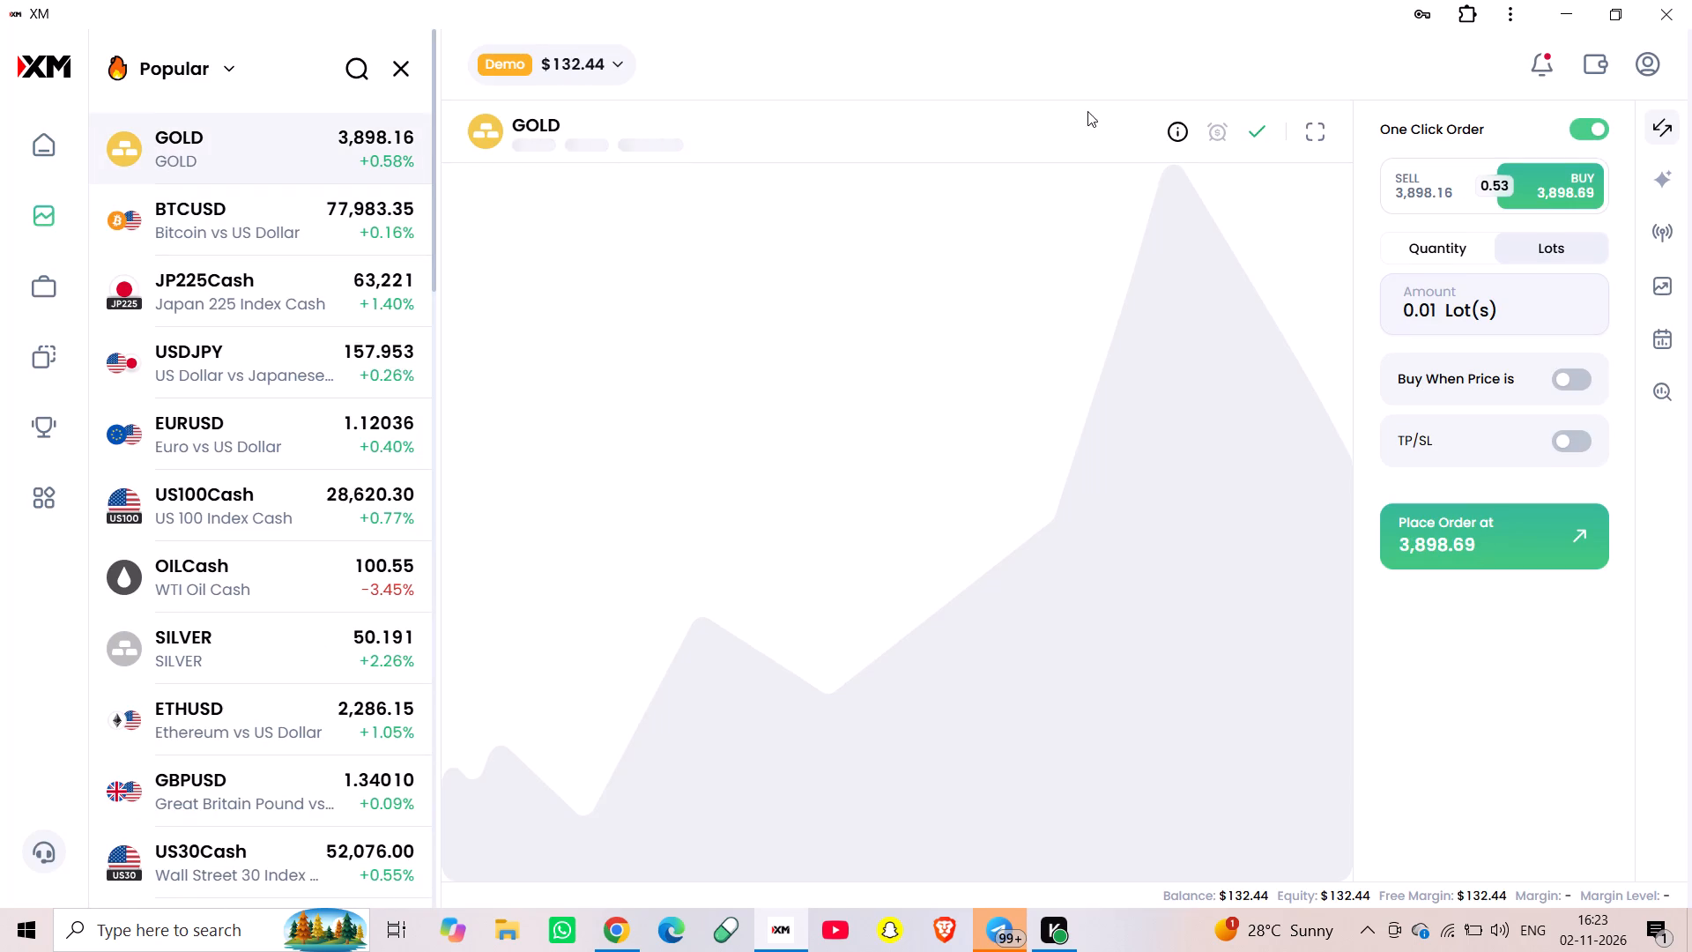
pyautogui.click(1324, 133)
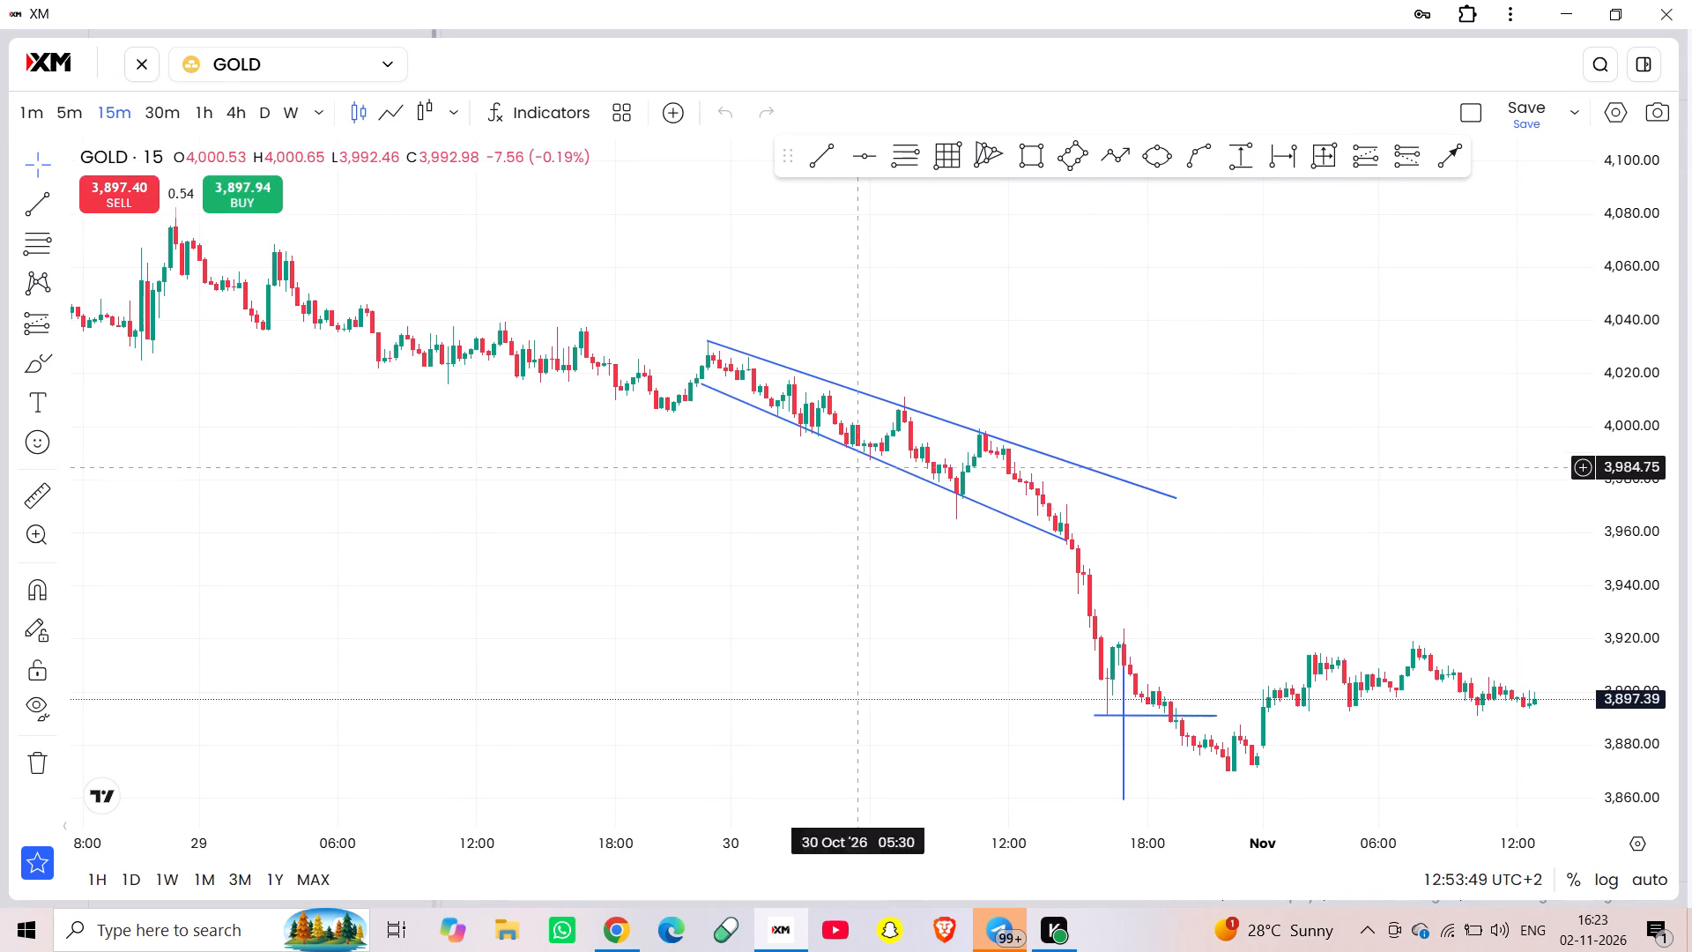
# Remove all existing drawings from the GOLD chart.
pyautogui.click(34, 770)
# Switch the GOLD chart to the daily timeframe and examine its recent candles up to November.
pyautogui.scroll(-3, 442, 431)
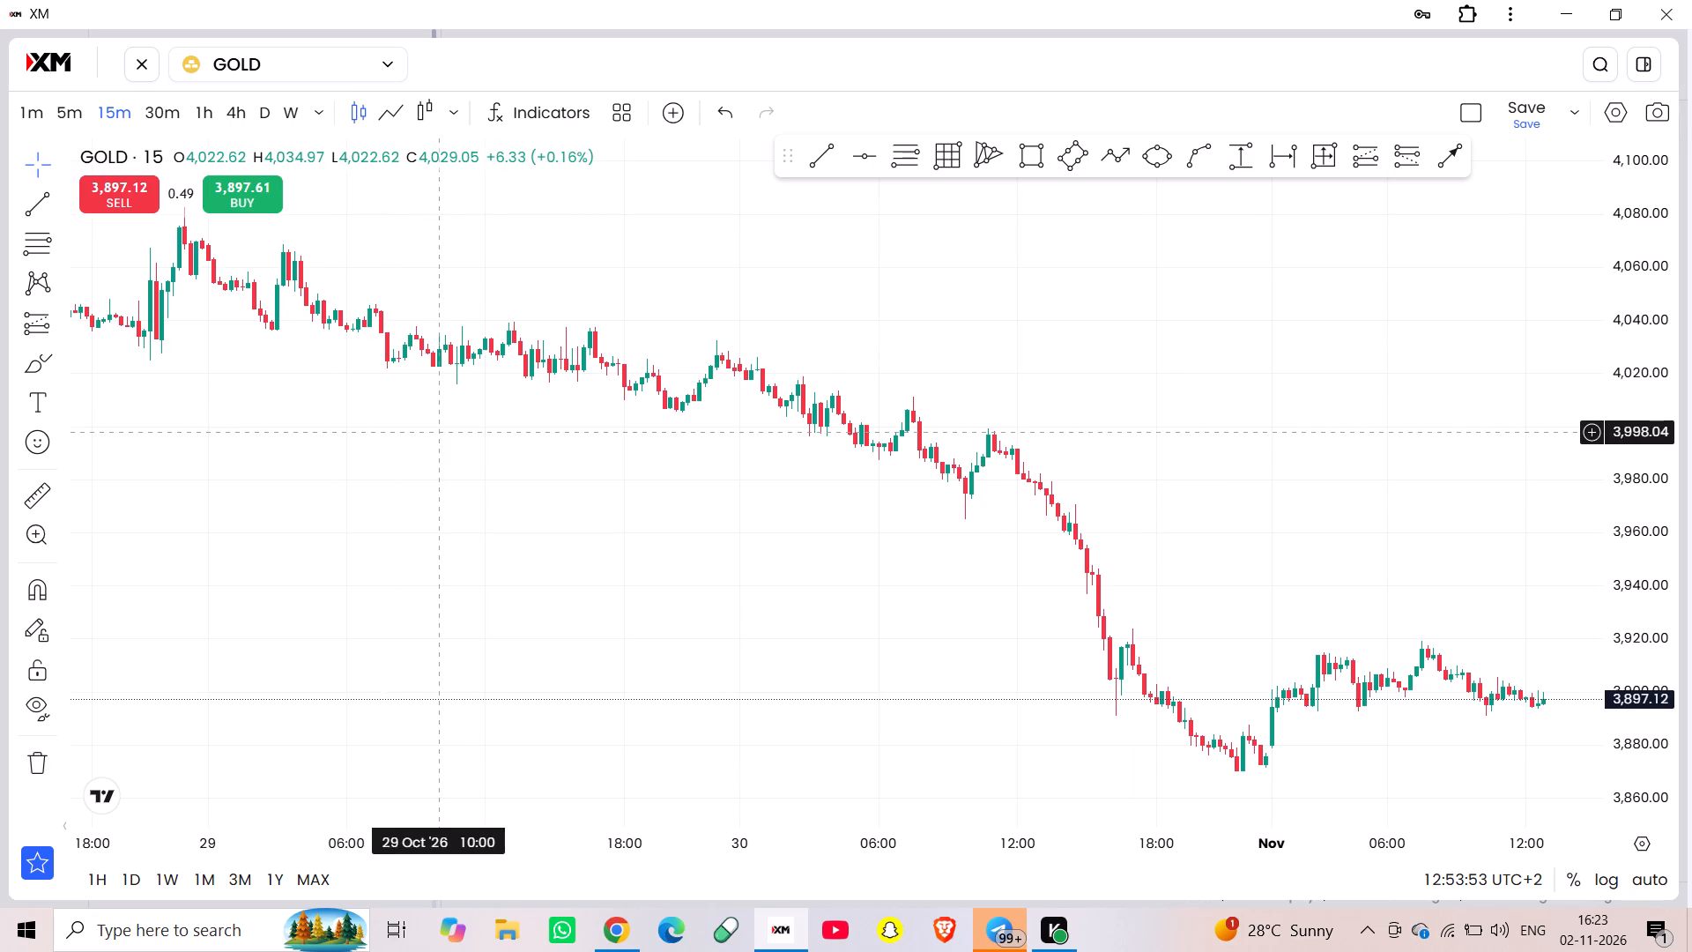
pyautogui.scroll(-3, 442, 431)
pyautogui.hscroll(-3, 442, 431)
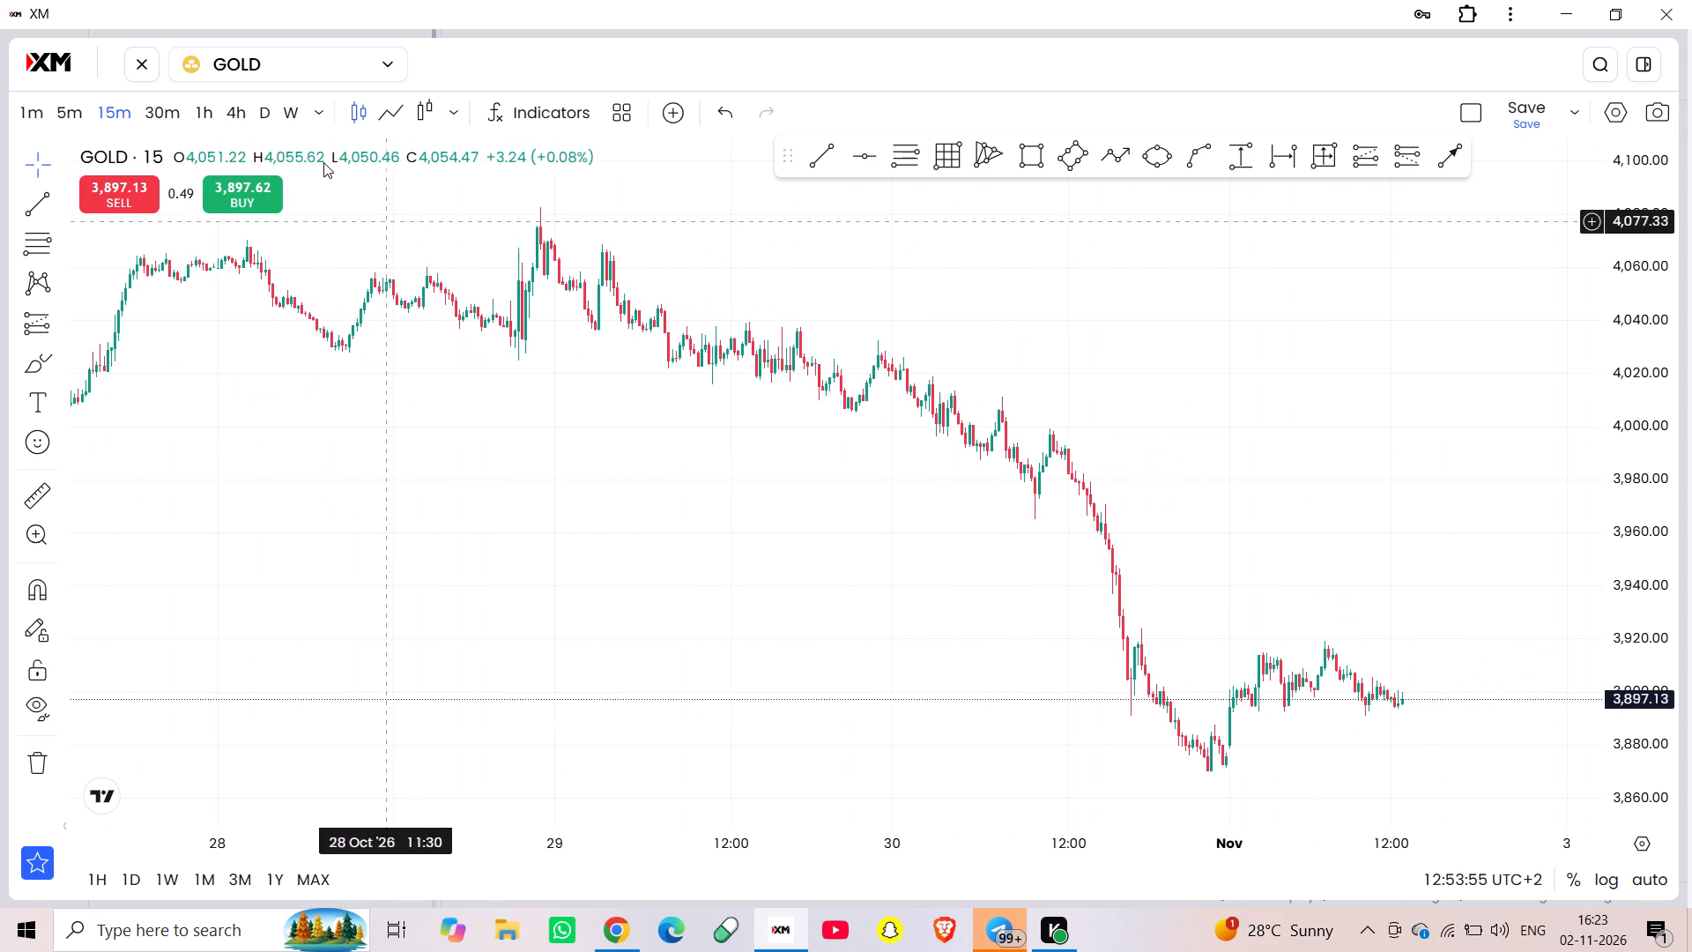
pyautogui.click(267, 115)
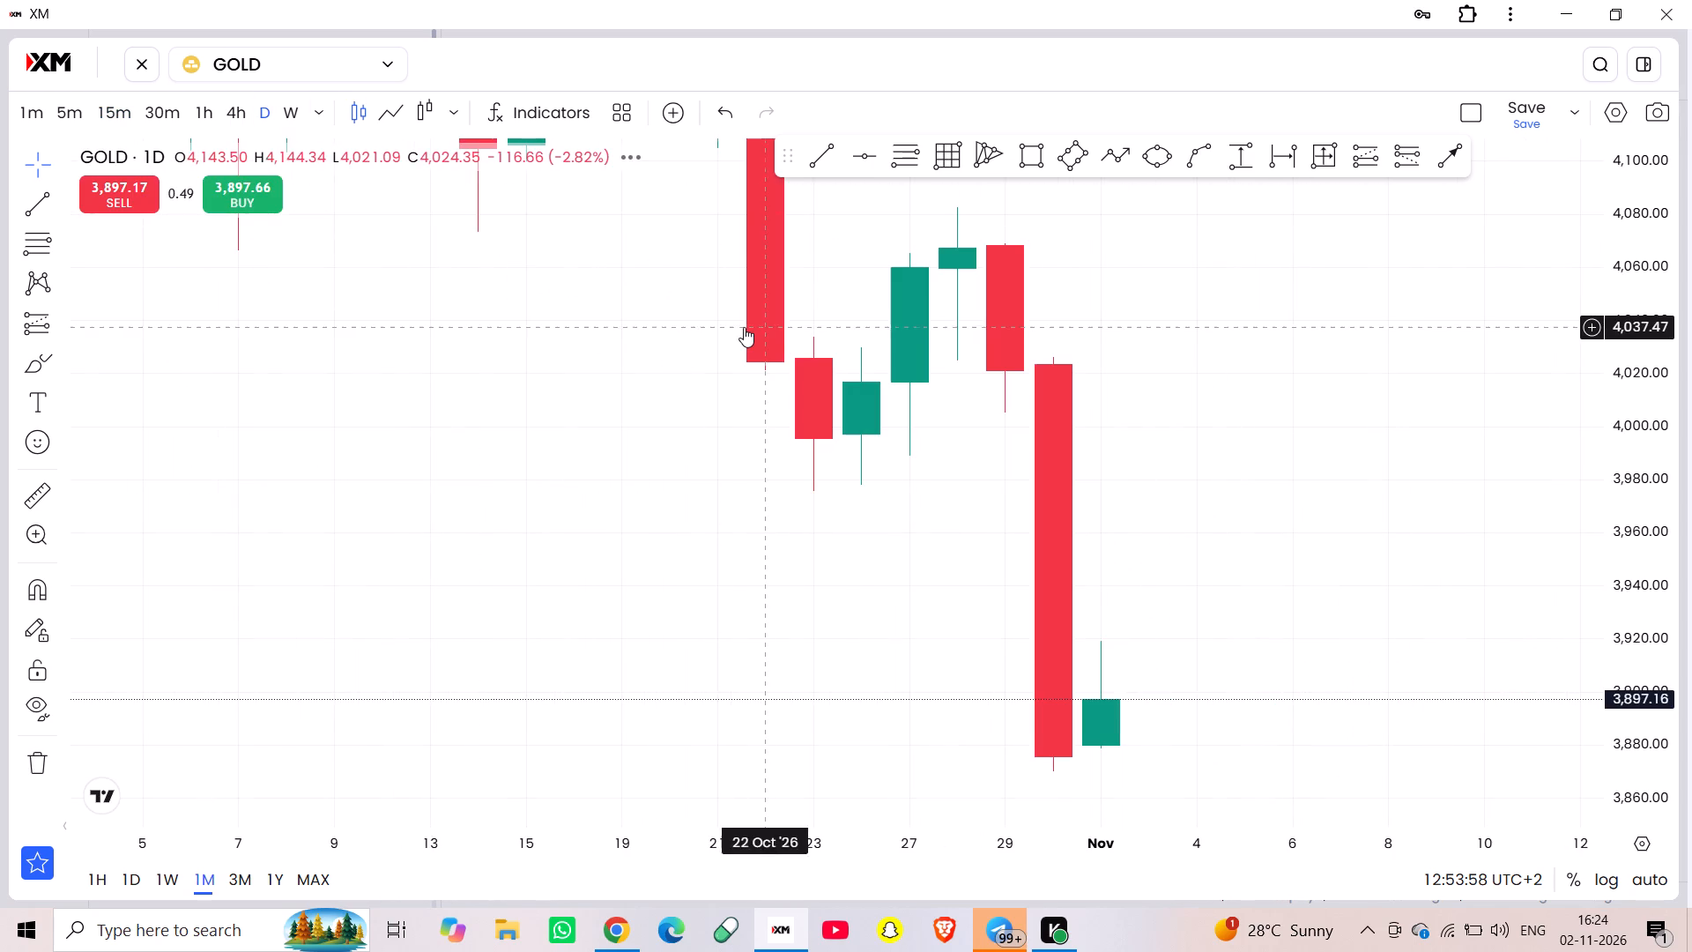
pyautogui.scroll(4, 744, 327)
pyautogui.moveTo(1241, 564); pyautogui.dragTo(1137, 298)
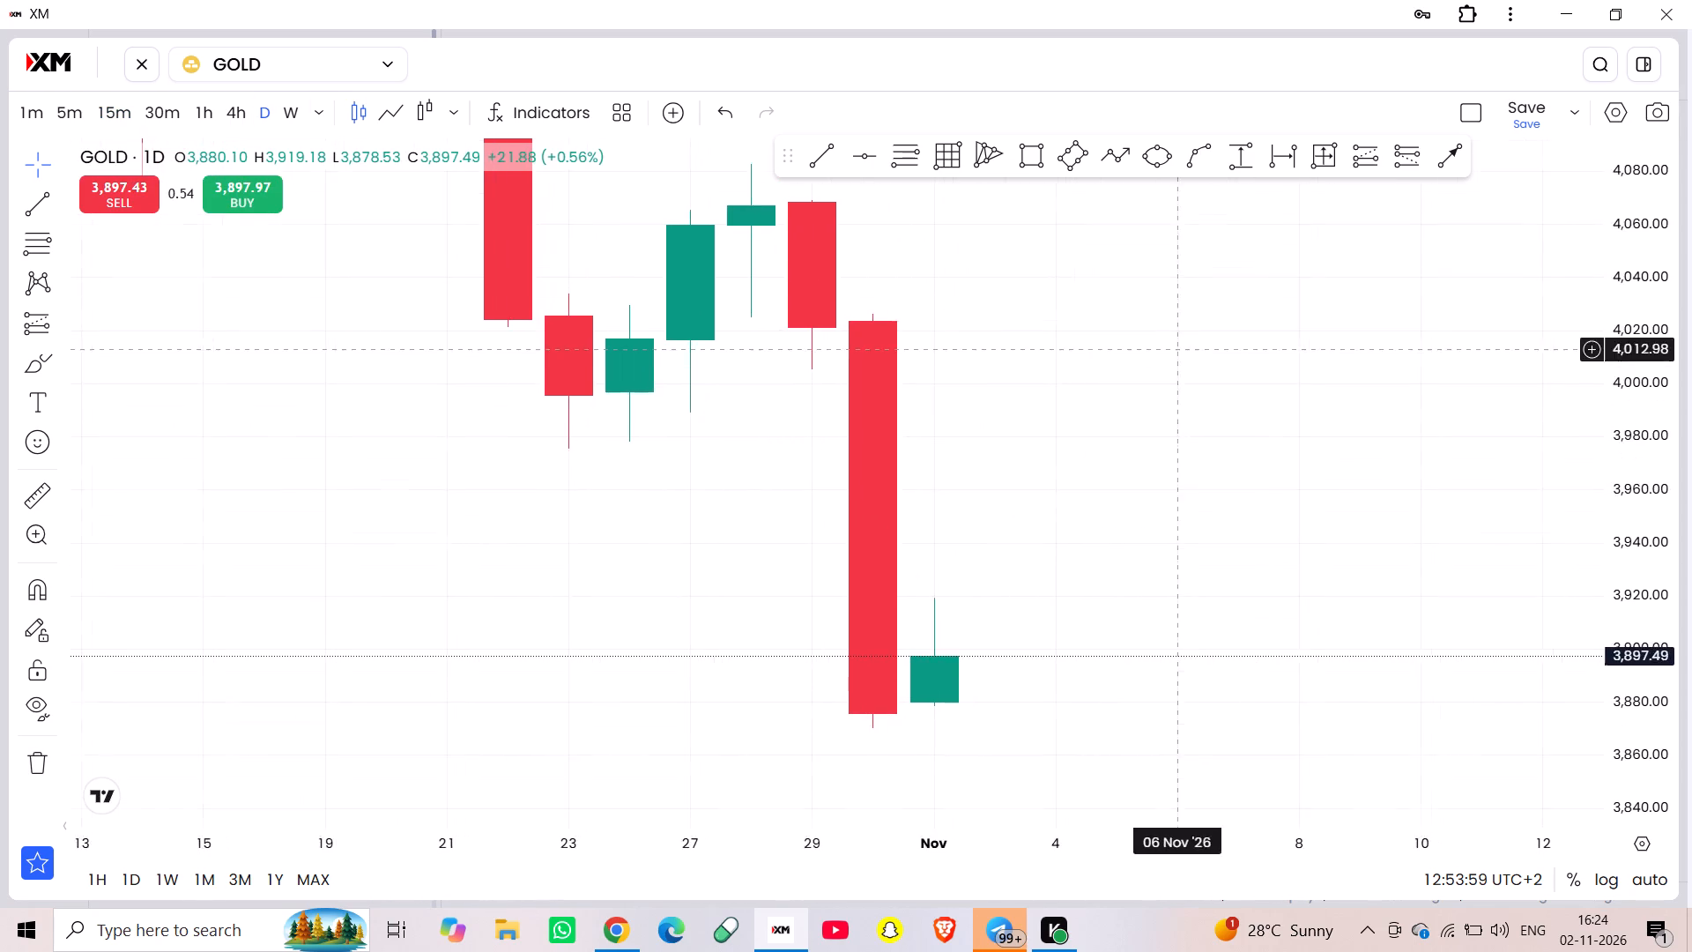
pyautogui.moveTo(1137, 298); pyautogui.dragTo(1158, 375)
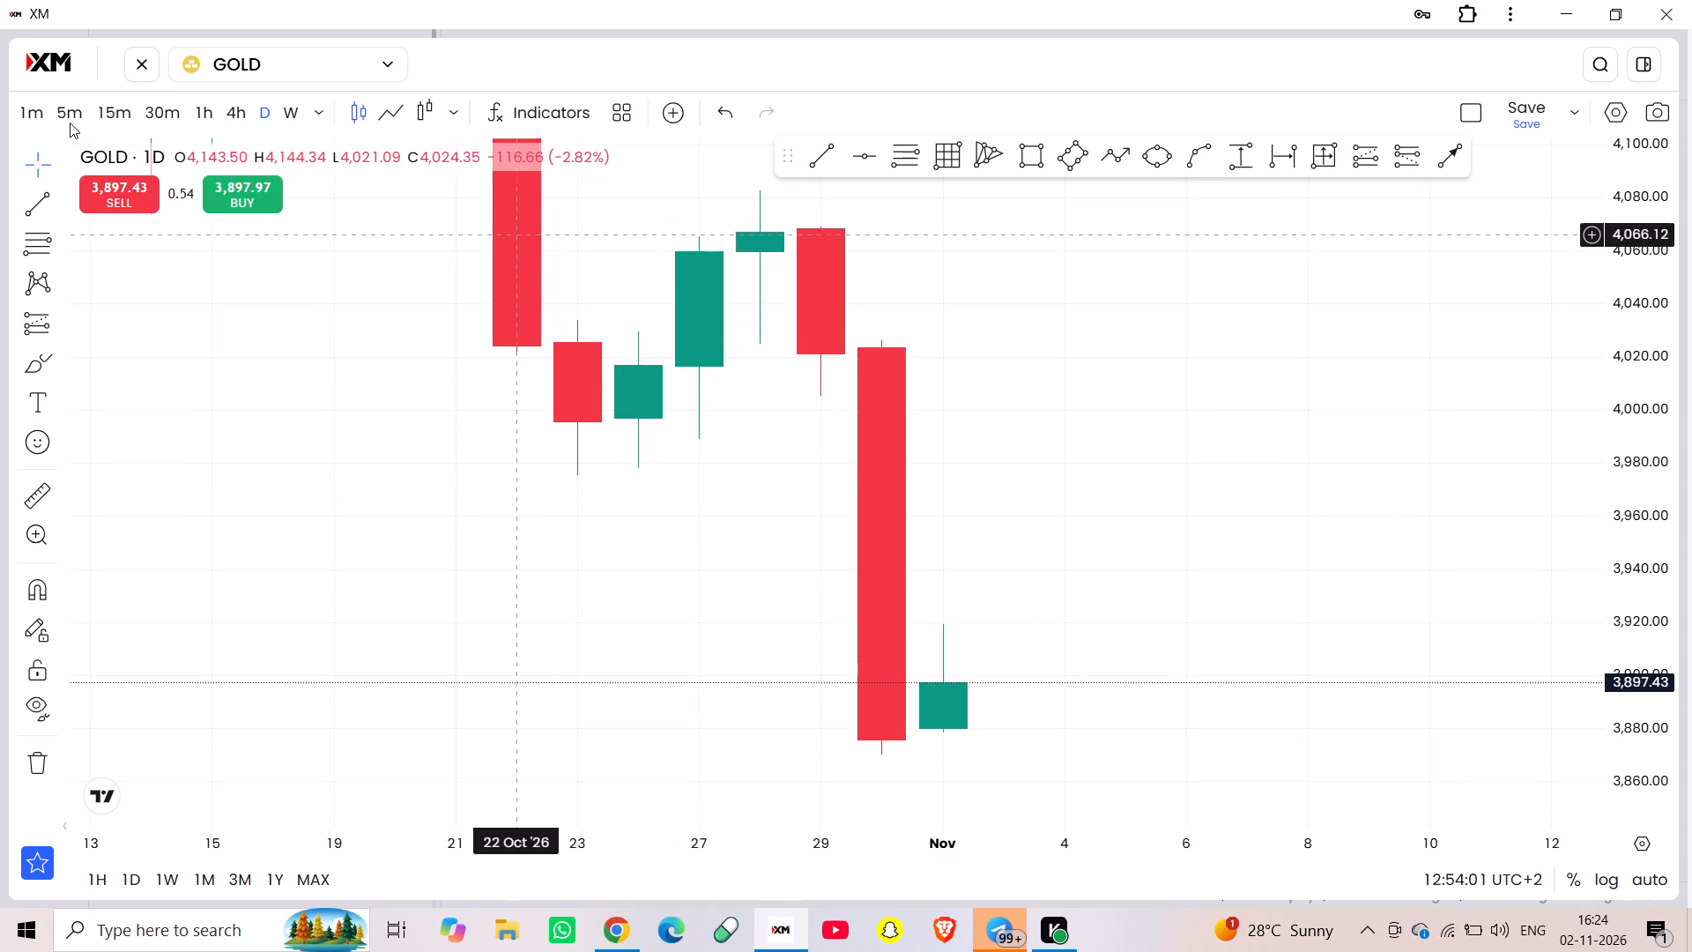
# Set the GOLD chart's timeframe to 1 hour.
pyautogui.click(219, 121)
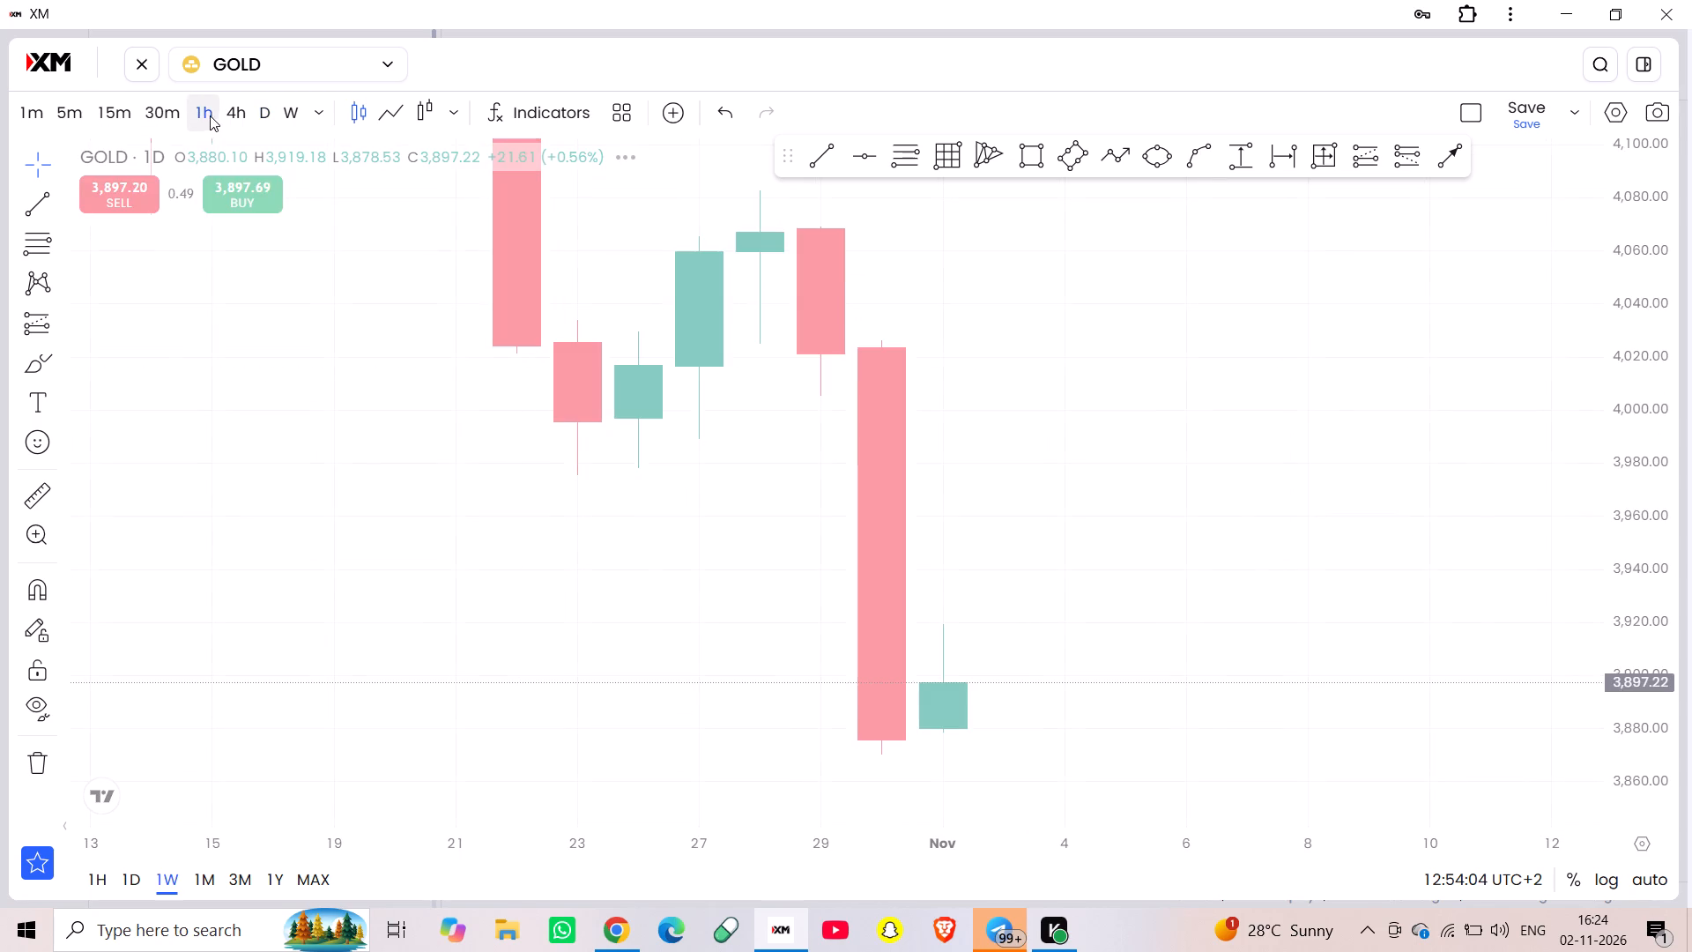
# Examine GOLD's hourly price swings from mid-October to early November, including the late-October decline.
pyautogui.scroll(-4, 558, 327)
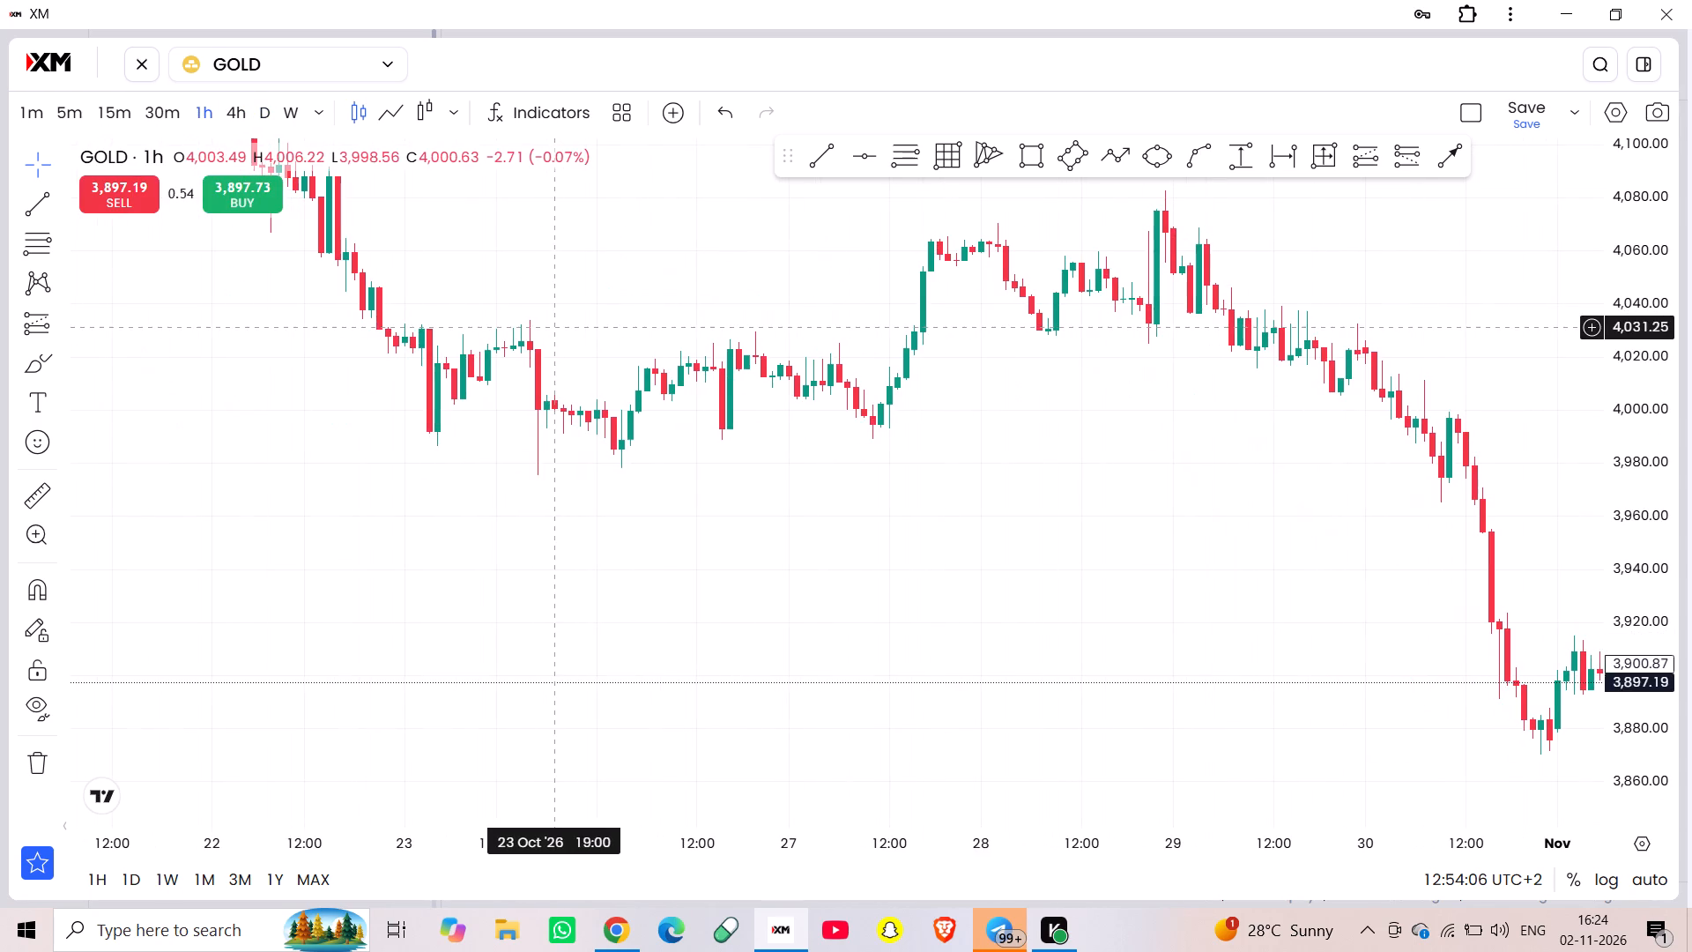
pyautogui.moveTo(1087, 452); pyautogui.dragTo(779, 559)
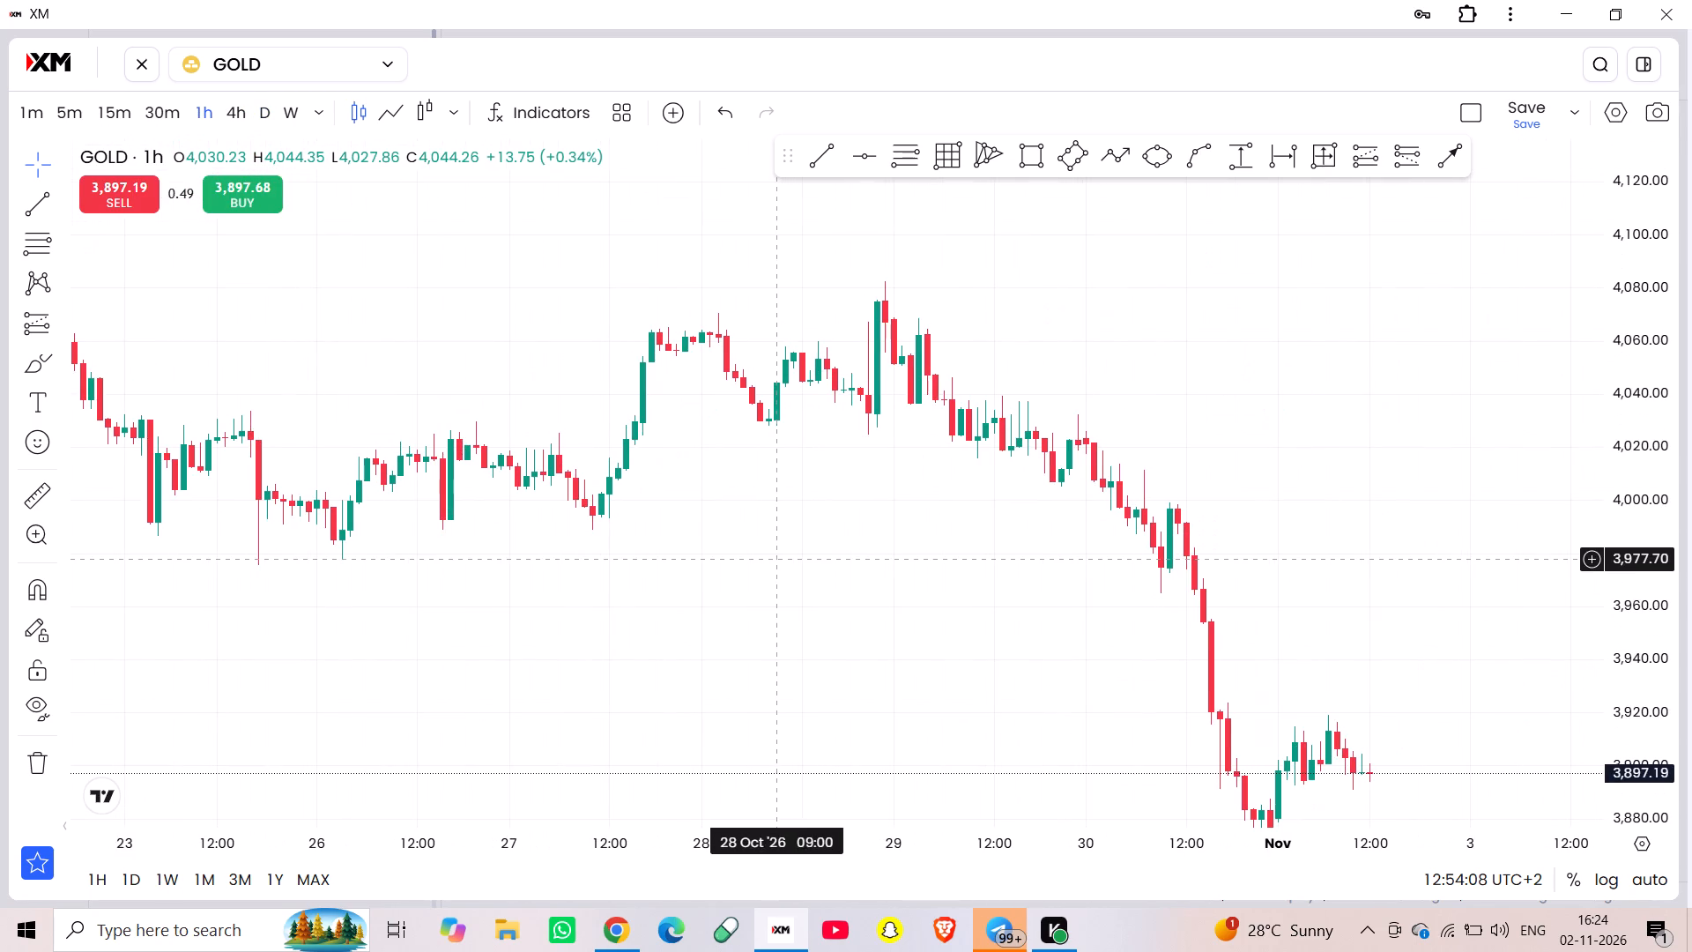
pyautogui.scroll(-1, 779, 559)
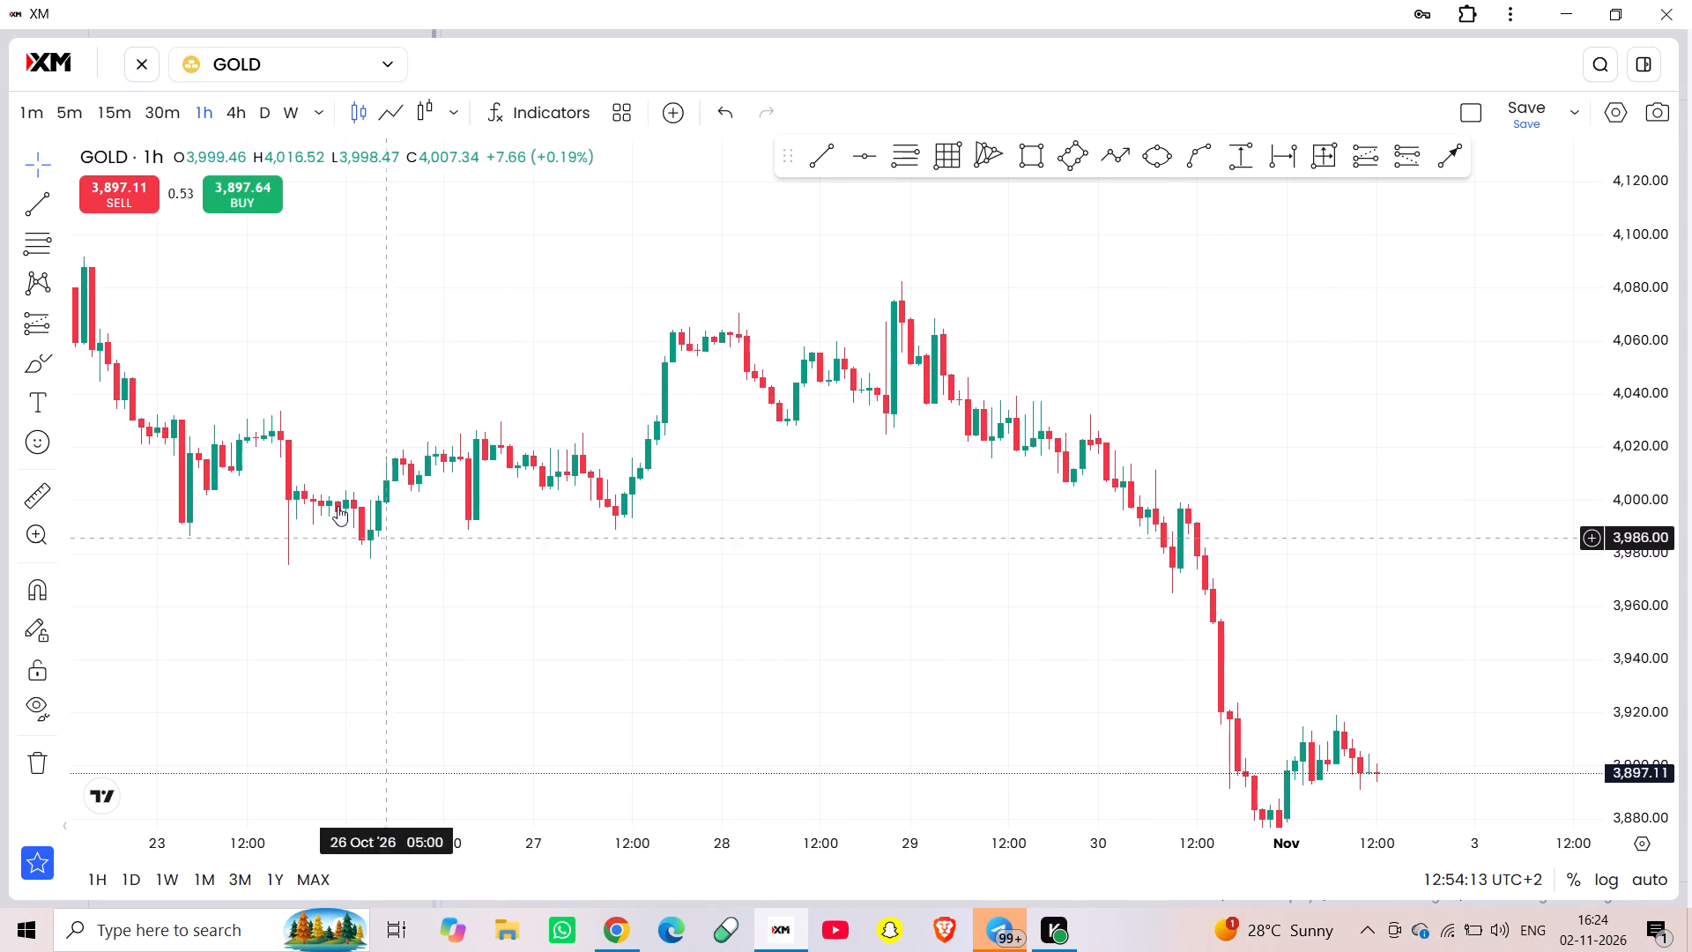
pyautogui.scroll(-2, 330, 498)
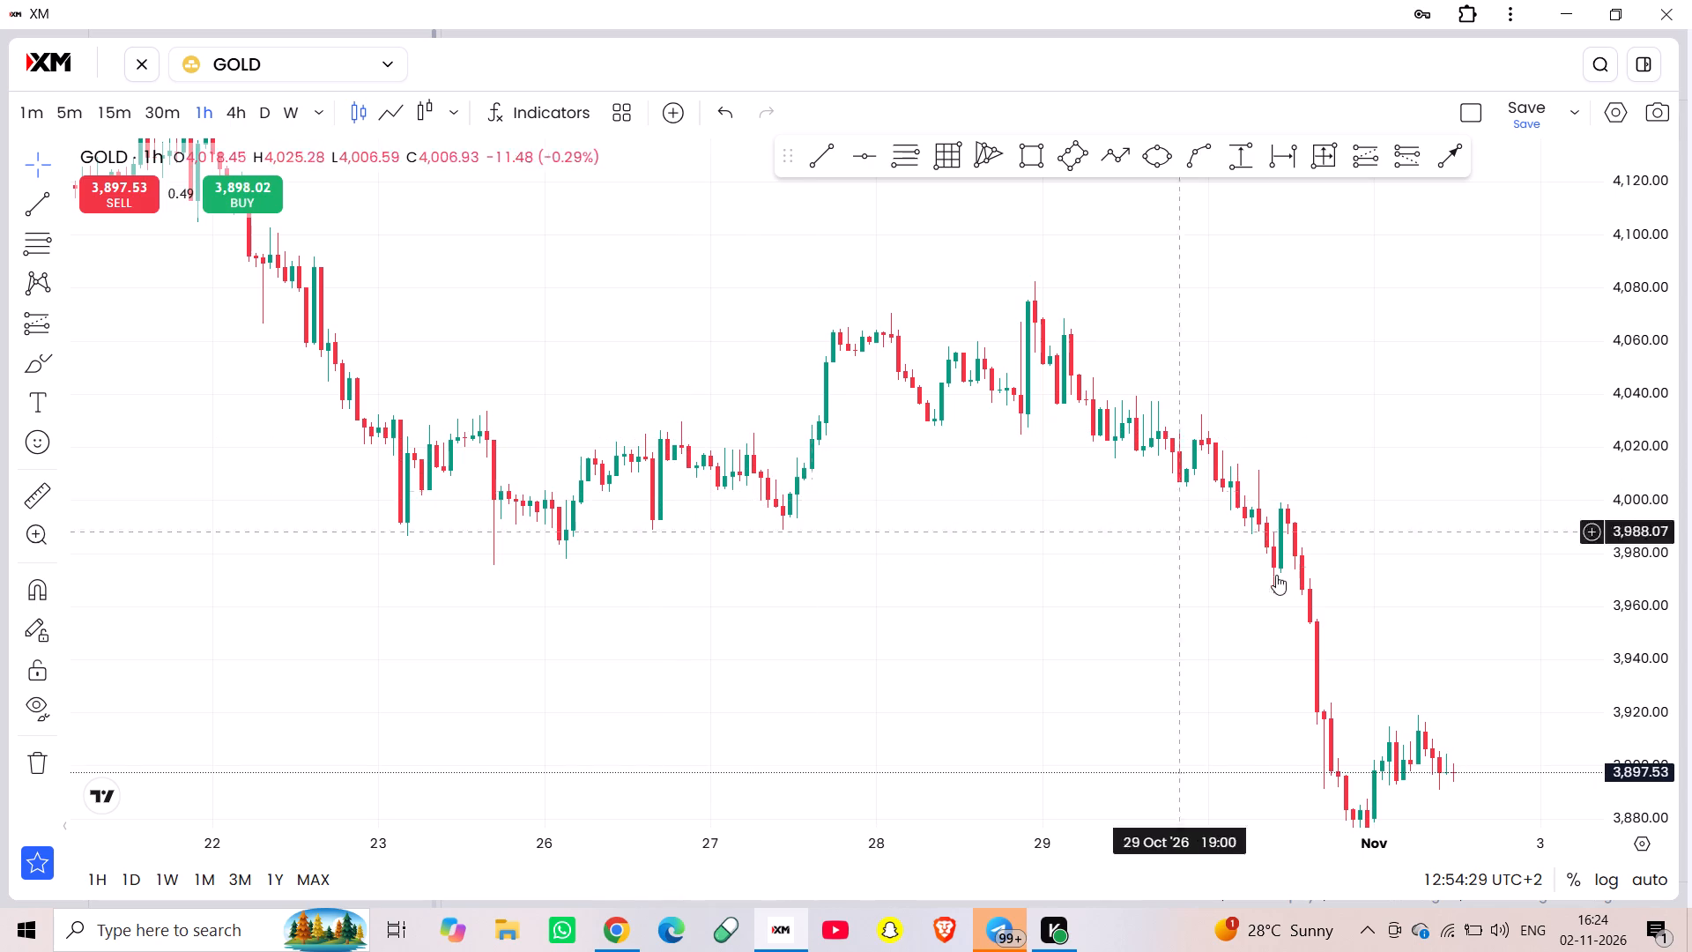
pyautogui.moveTo(1273, 590); pyautogui.dragTo(1086, 643)
pyautogui.scroll(-4, 1086, 643)
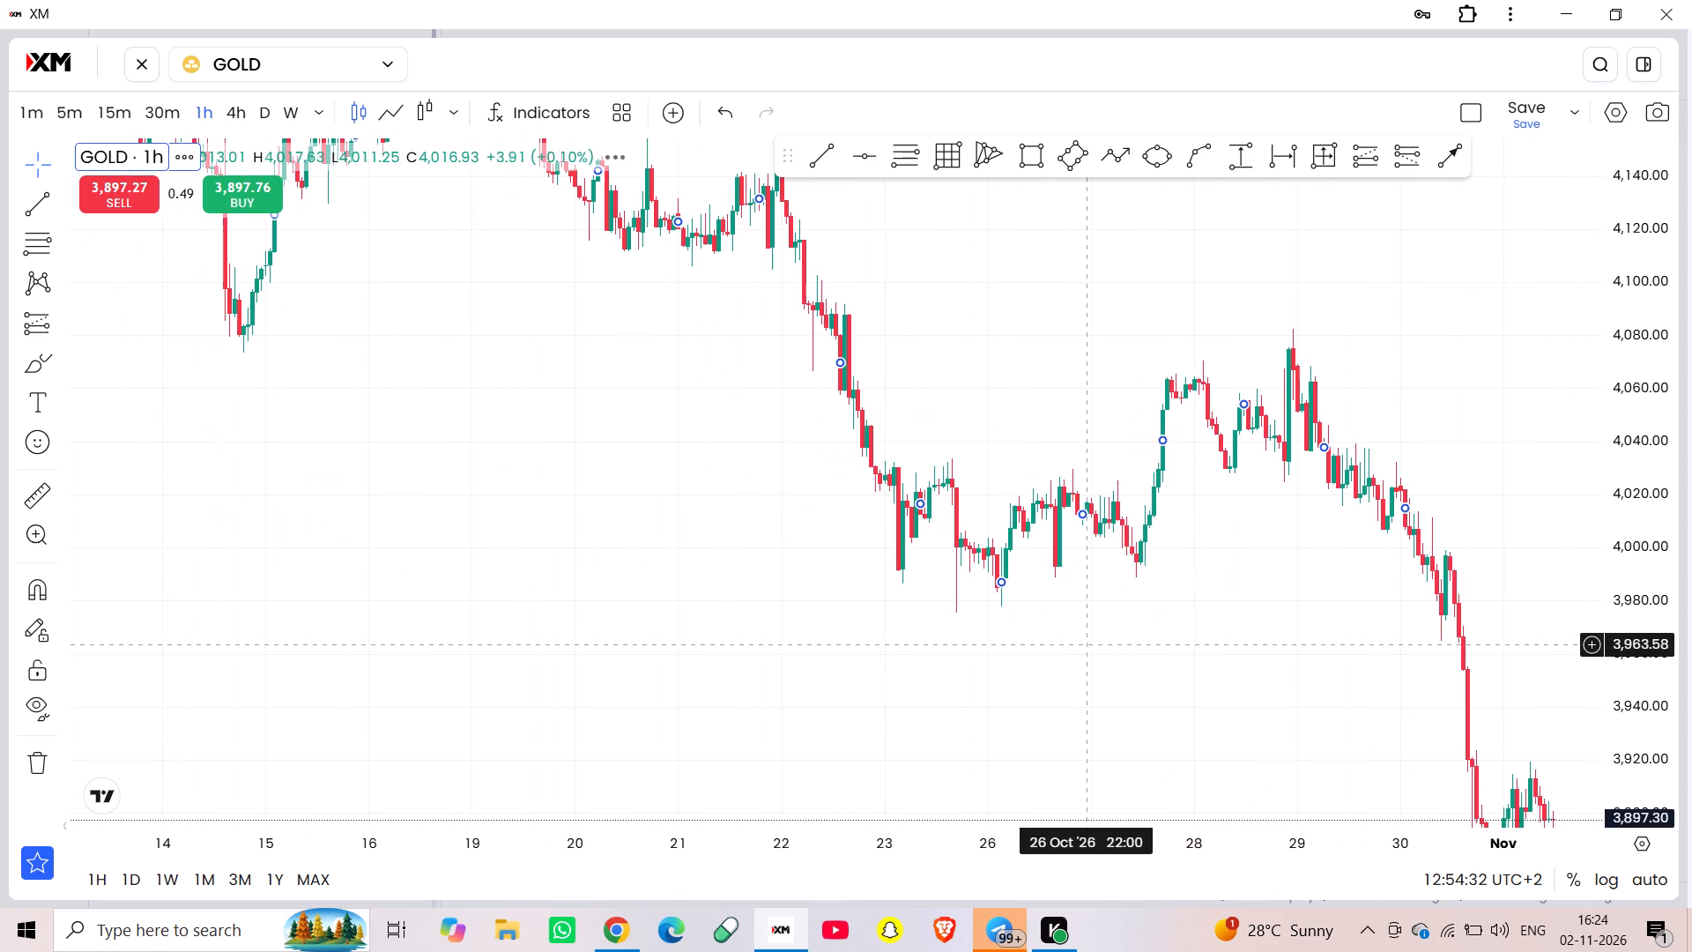
pyautogui.scroll(-5, 1626, 710)
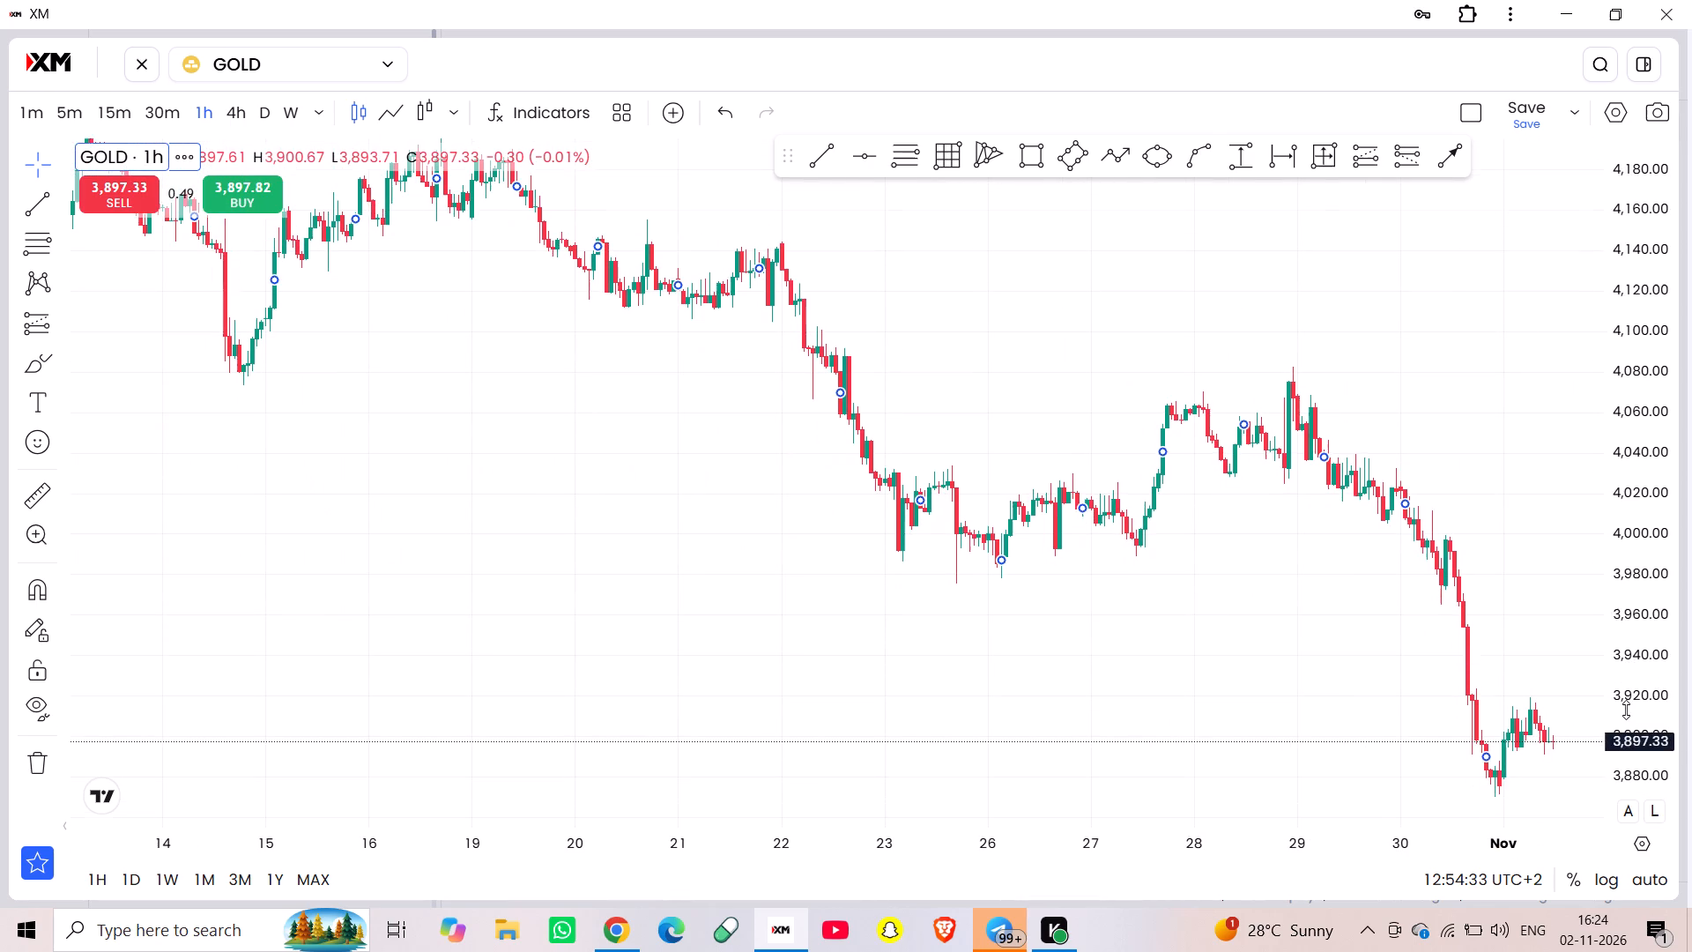
pyautogui.moveTo(1161, 763); pyautogui.dragTo(1102, 765)
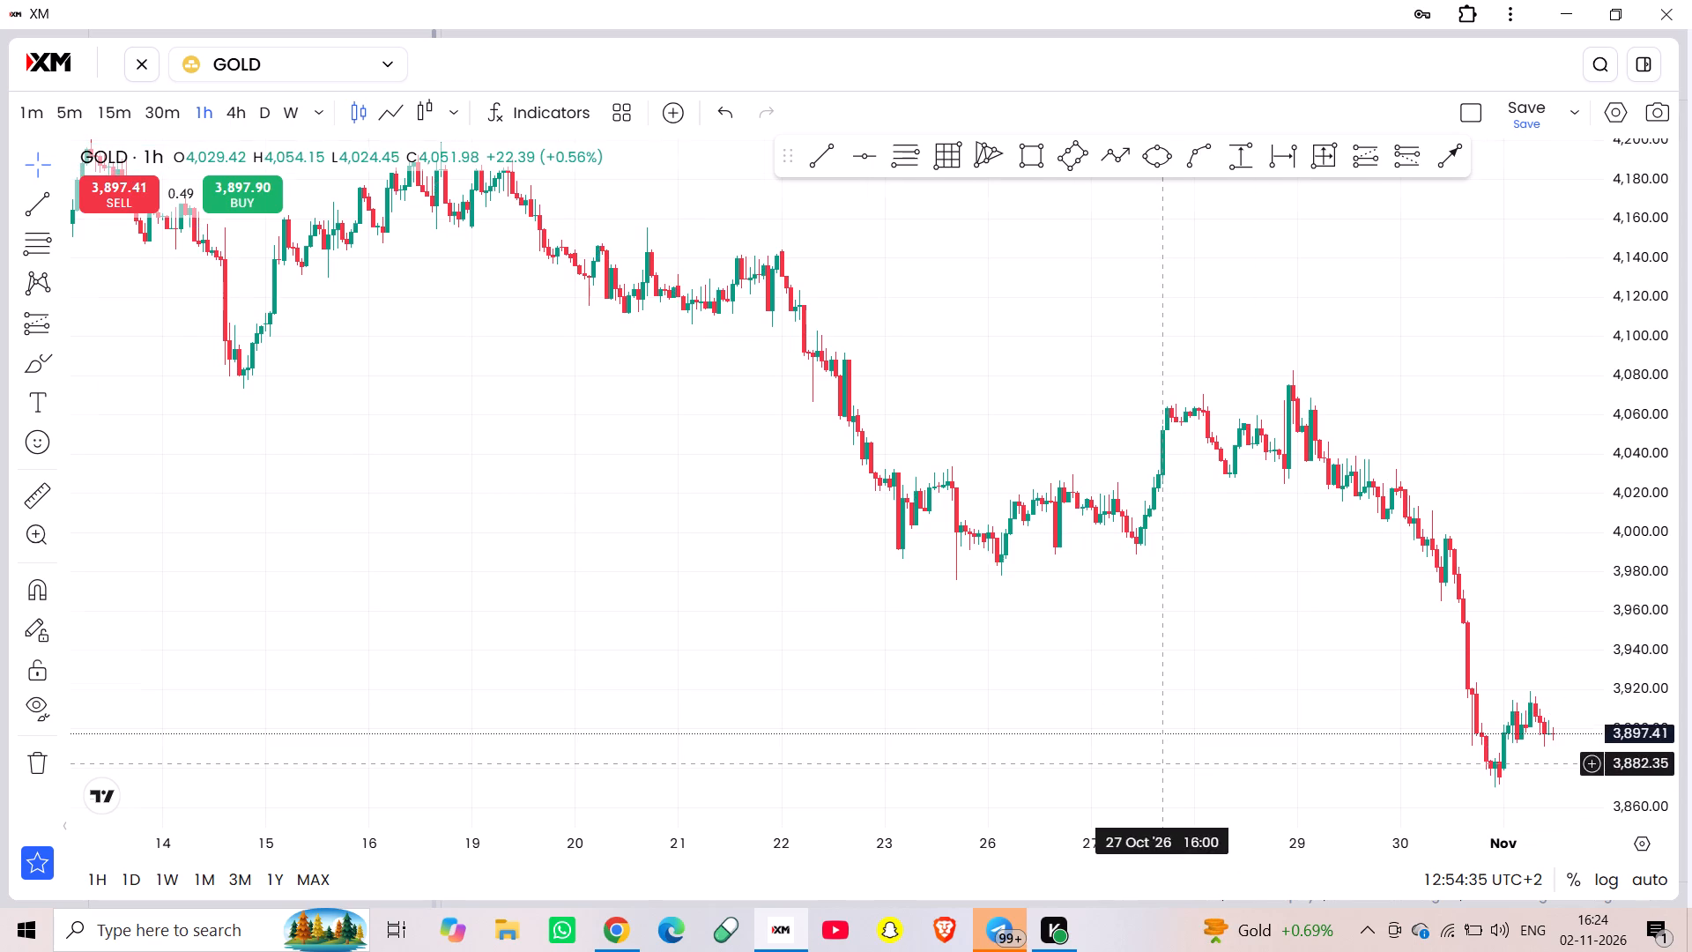
pyautogui.moveTo(1102, 765); pyautogui.dragTo(858, 801)
pyautogui.scroll(2, 858, 801)
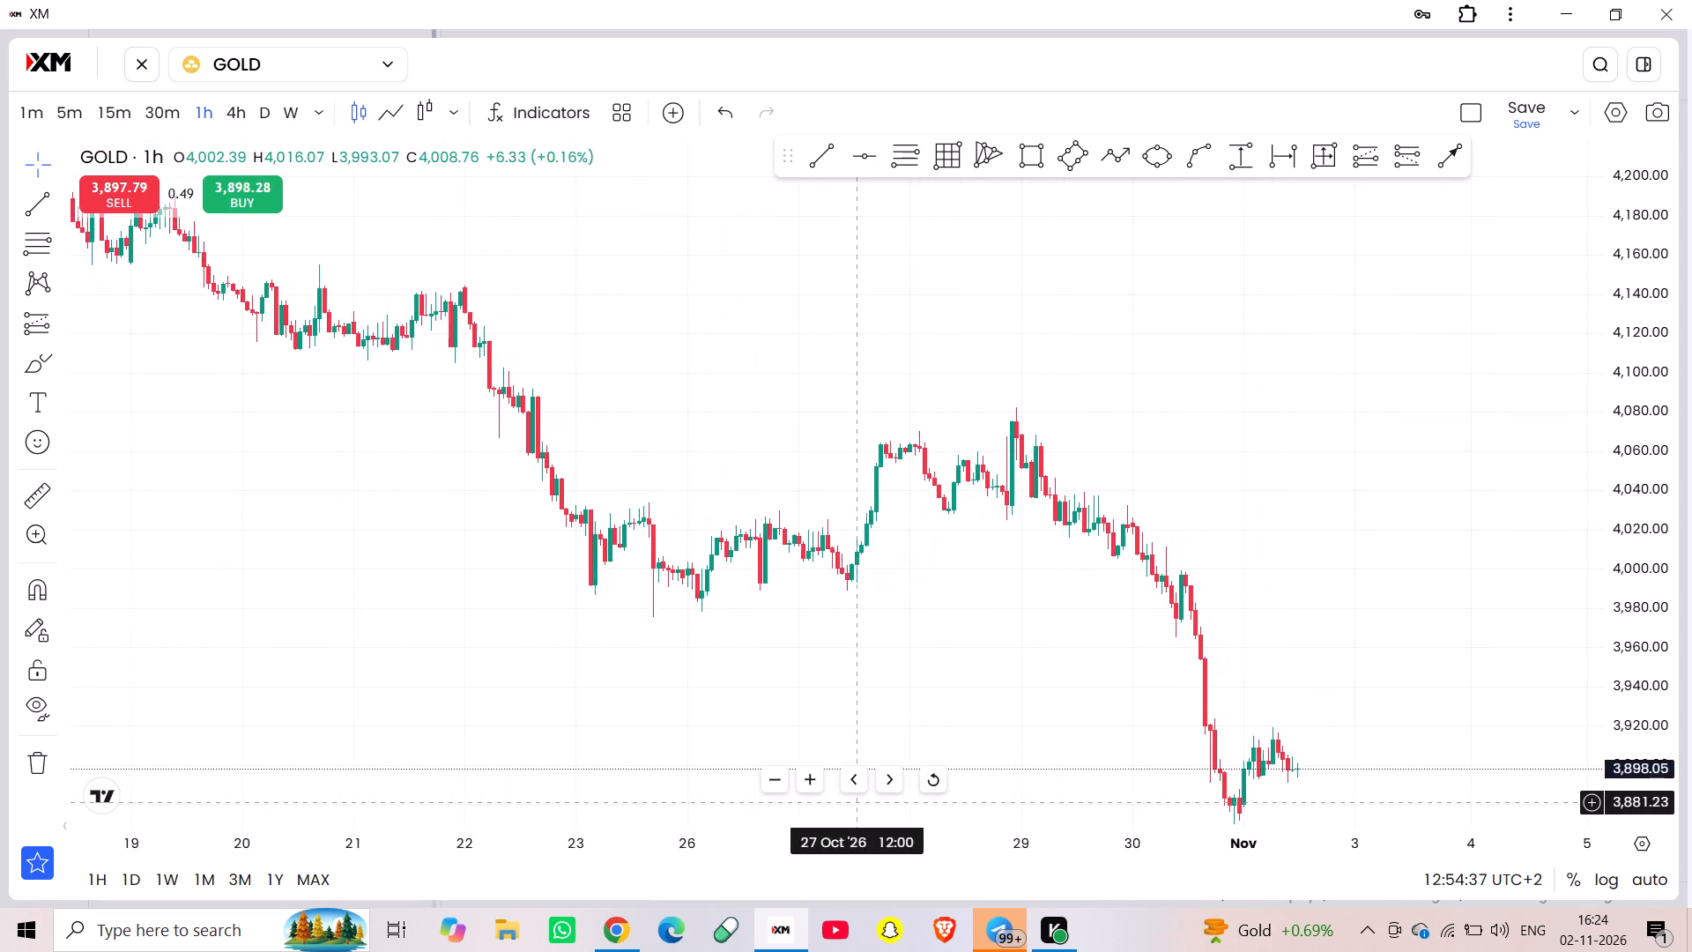
pyautogui.scroll(2, 858, 801)
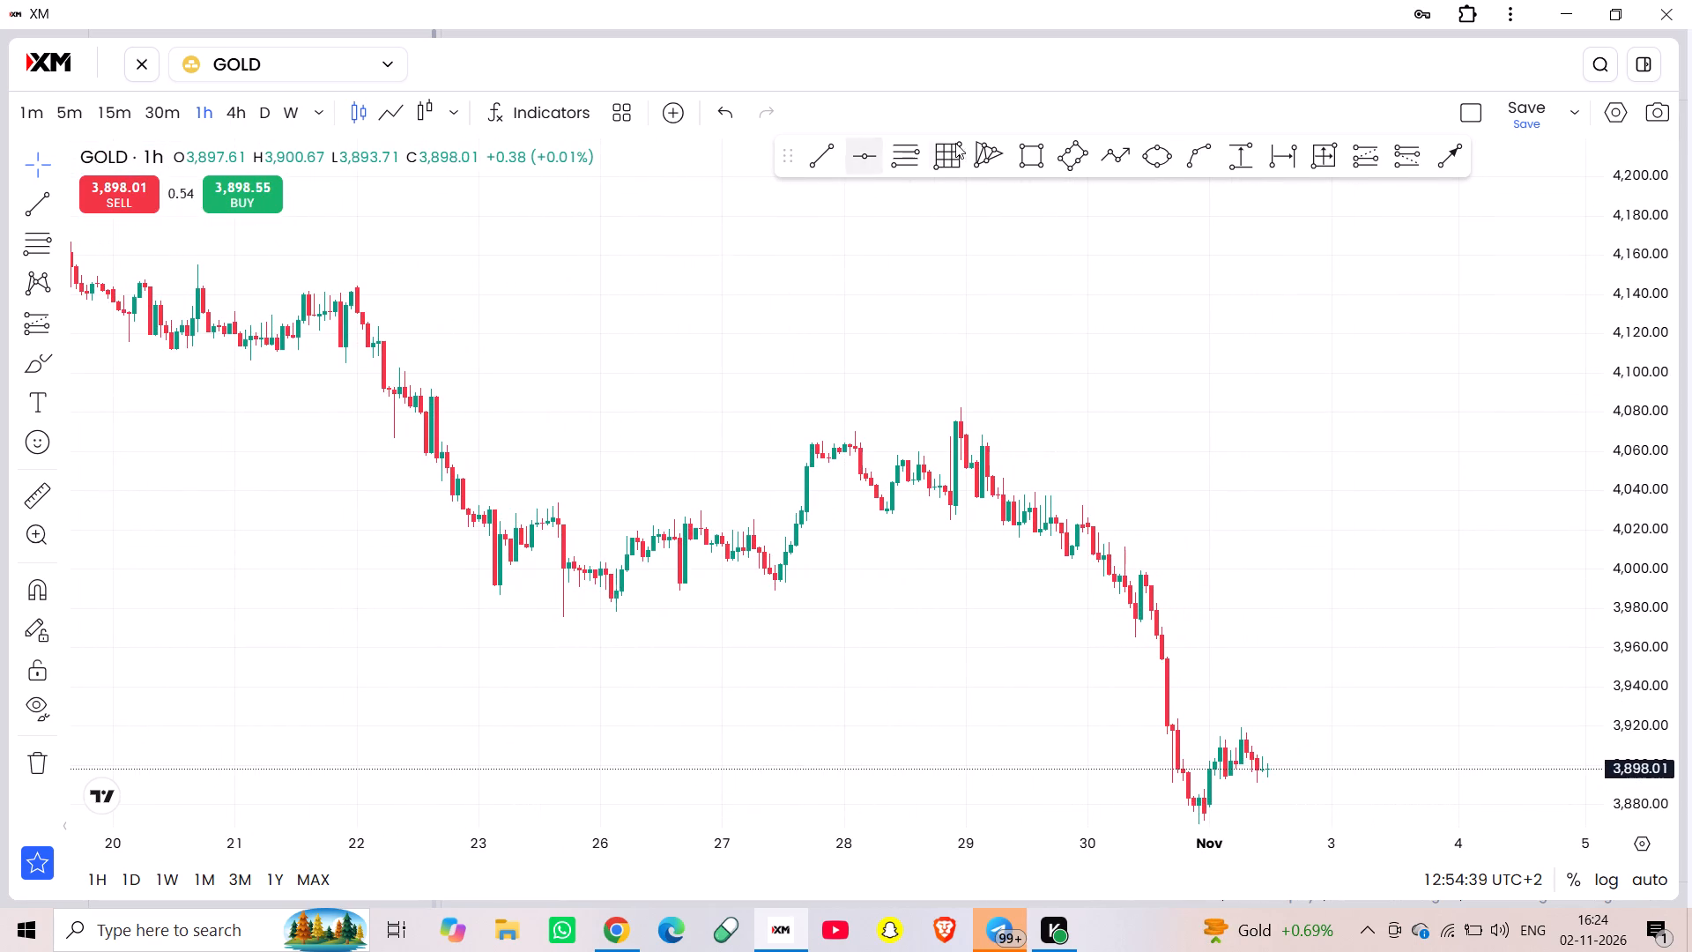
# Draw two rising trend lines bounding the 23–29 October swings, the upper from about 4,016 to 4,089, the lower starting at about 3,975.
pyautogui.click(808, 151)
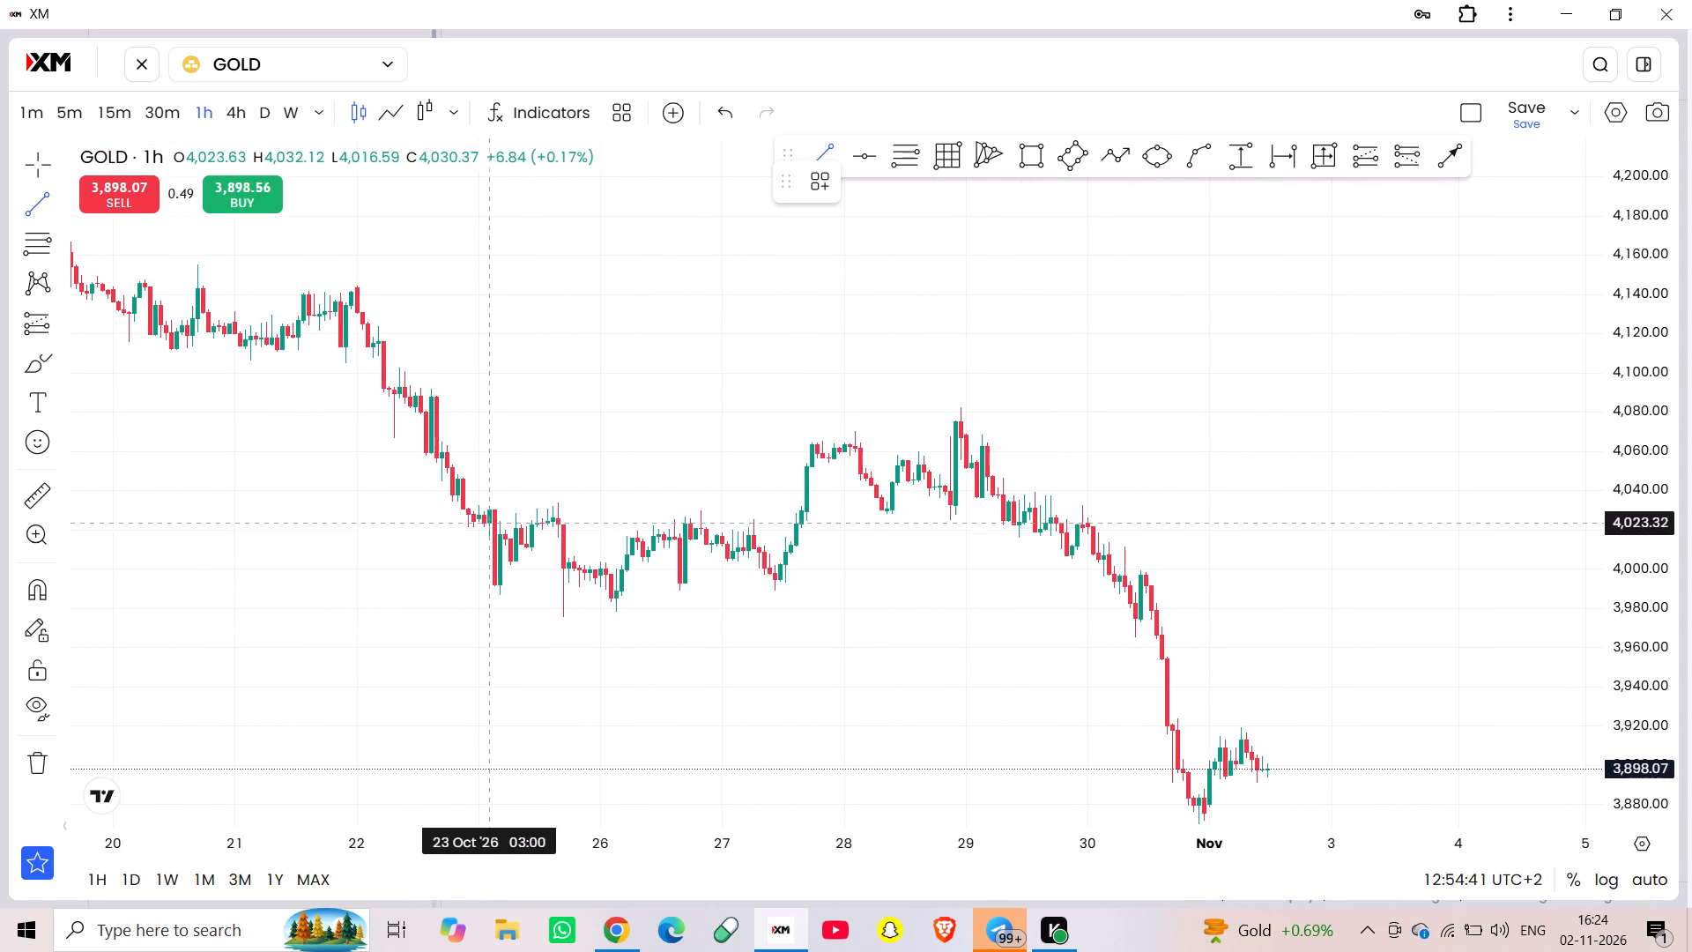
pyautogui.click(496, 537)
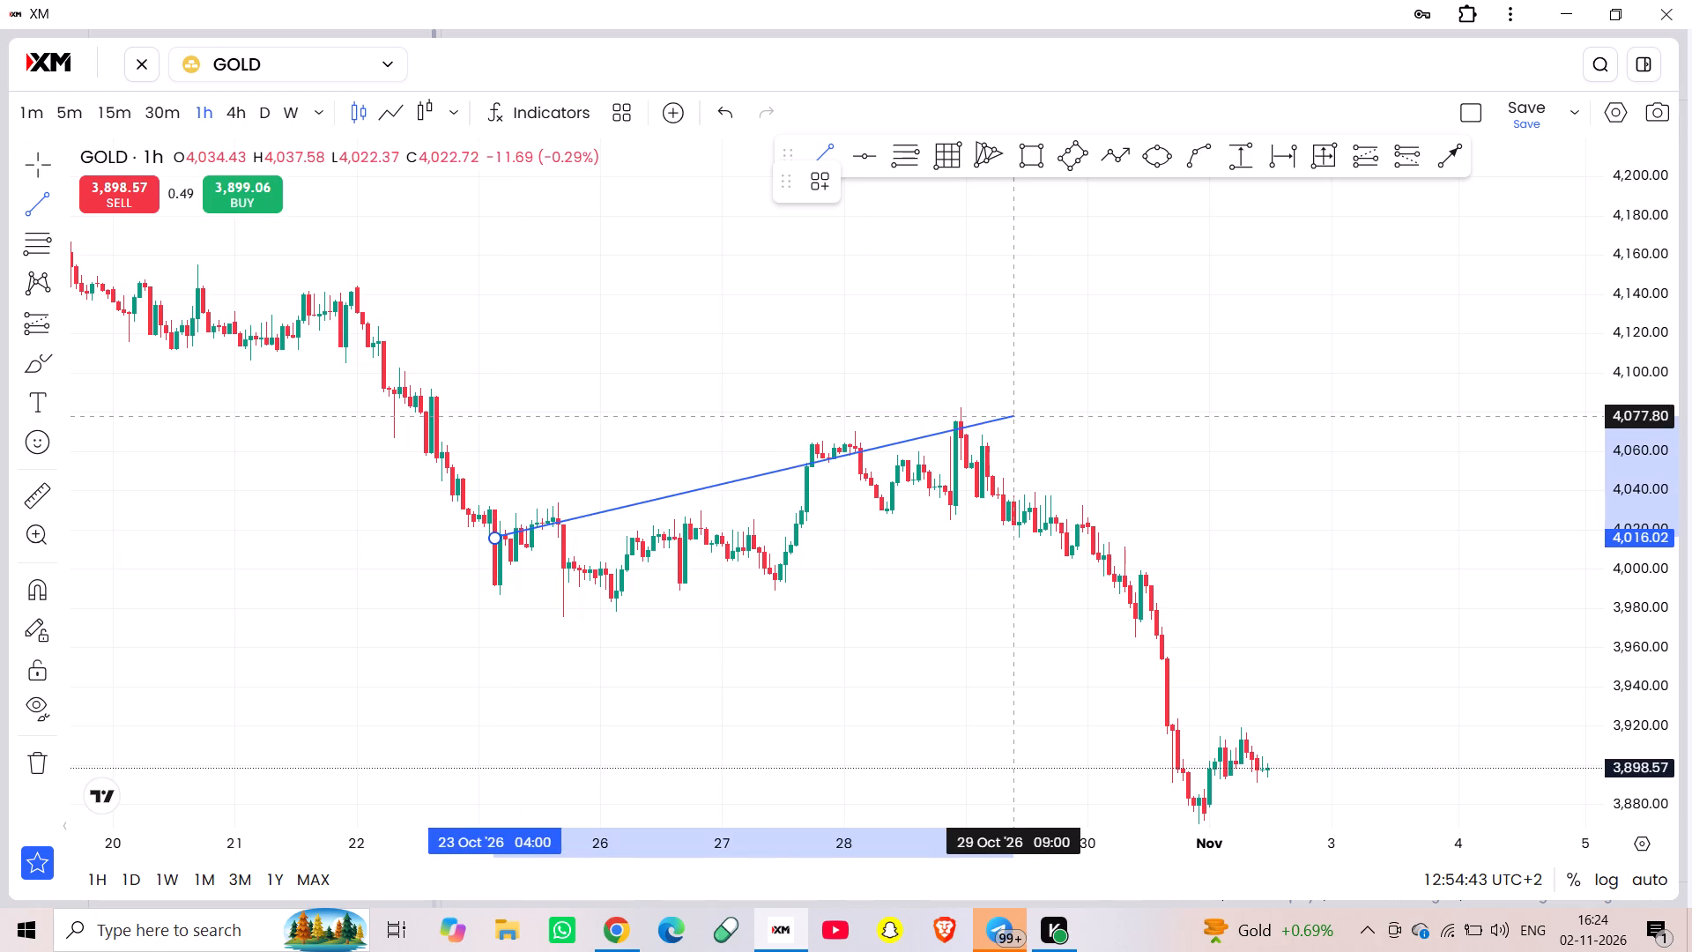
pyautogui.click(1020, 394)
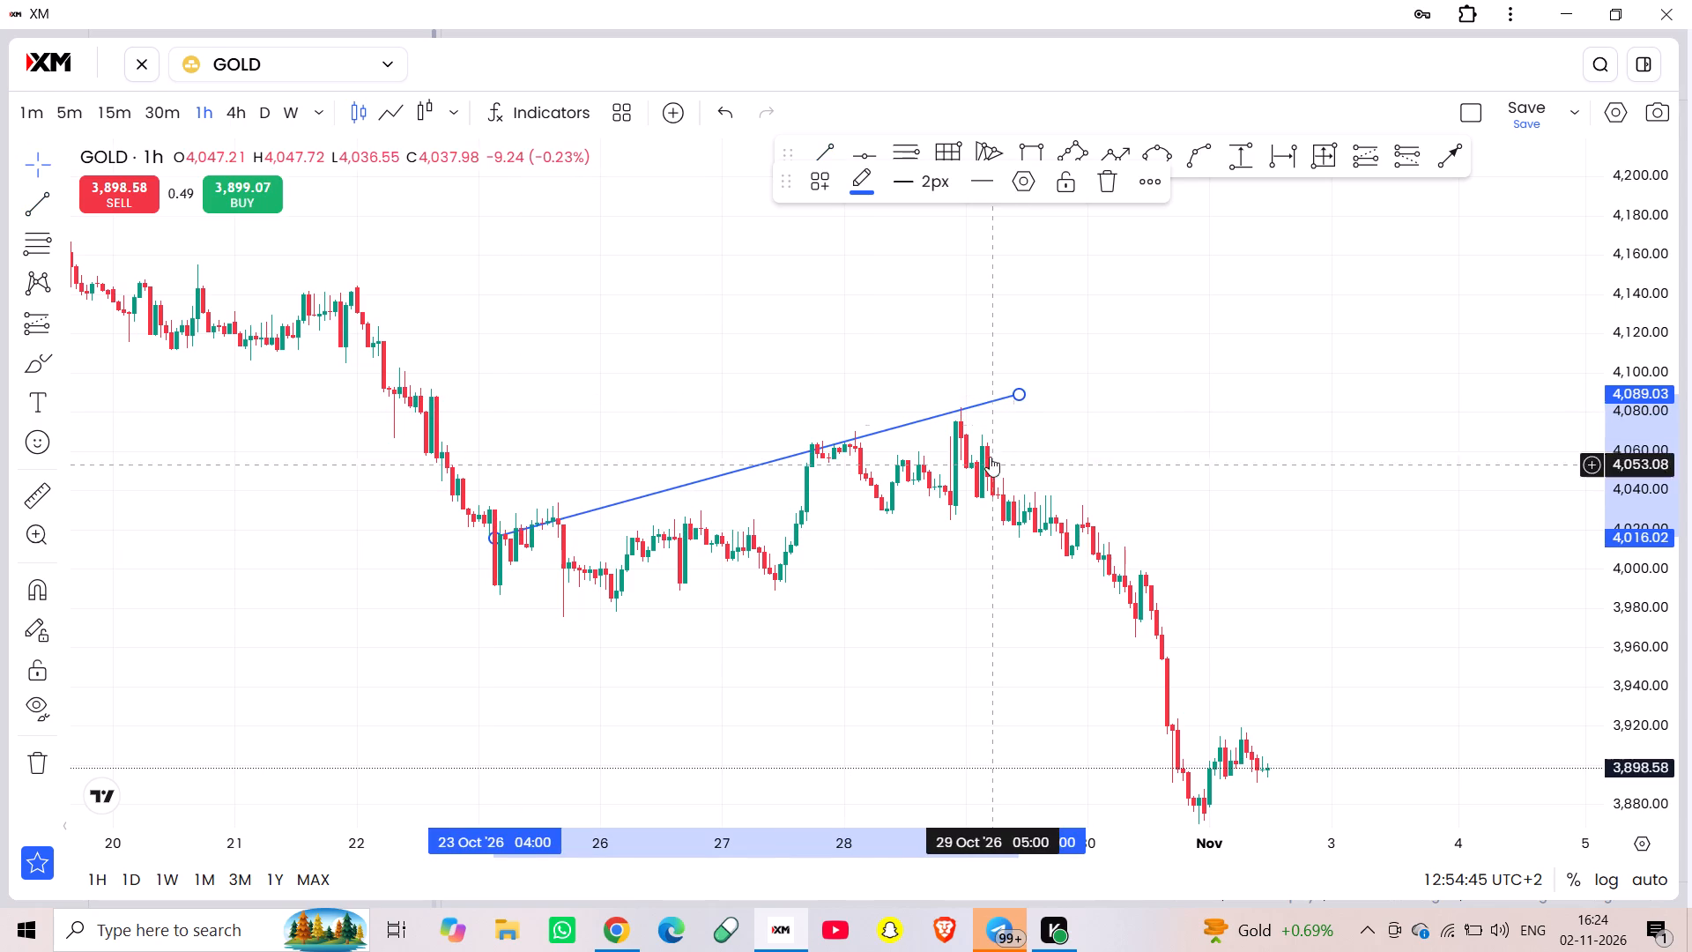
pyautogui.click(823, 152)
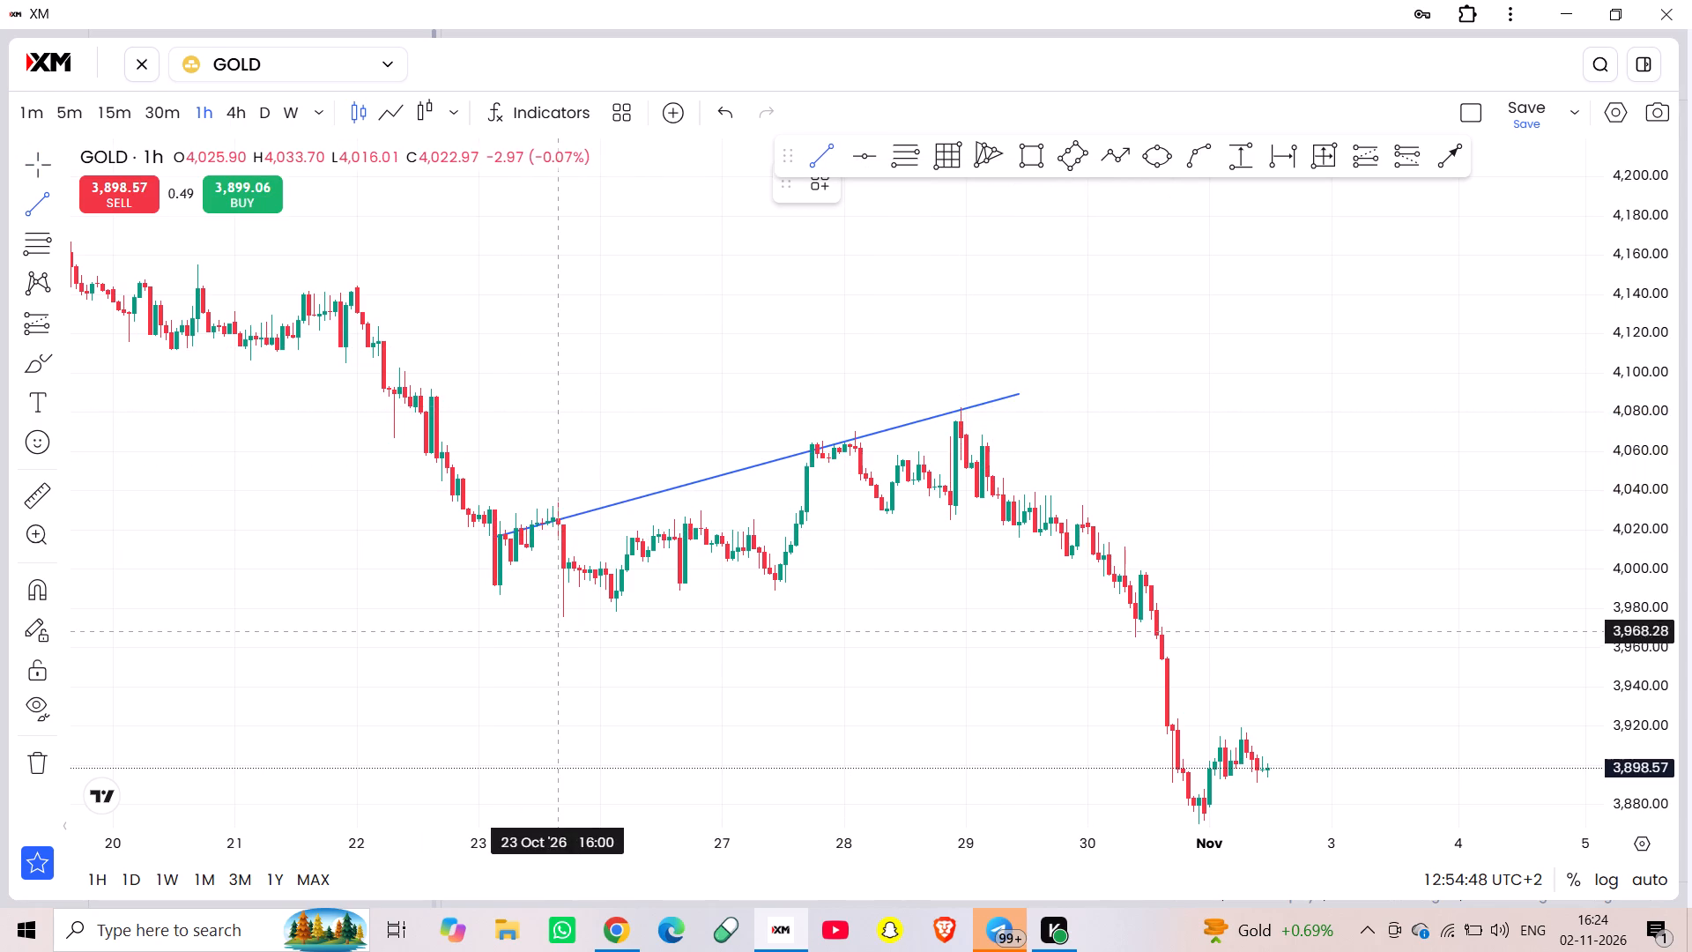
pyautogui.click(566, 618)
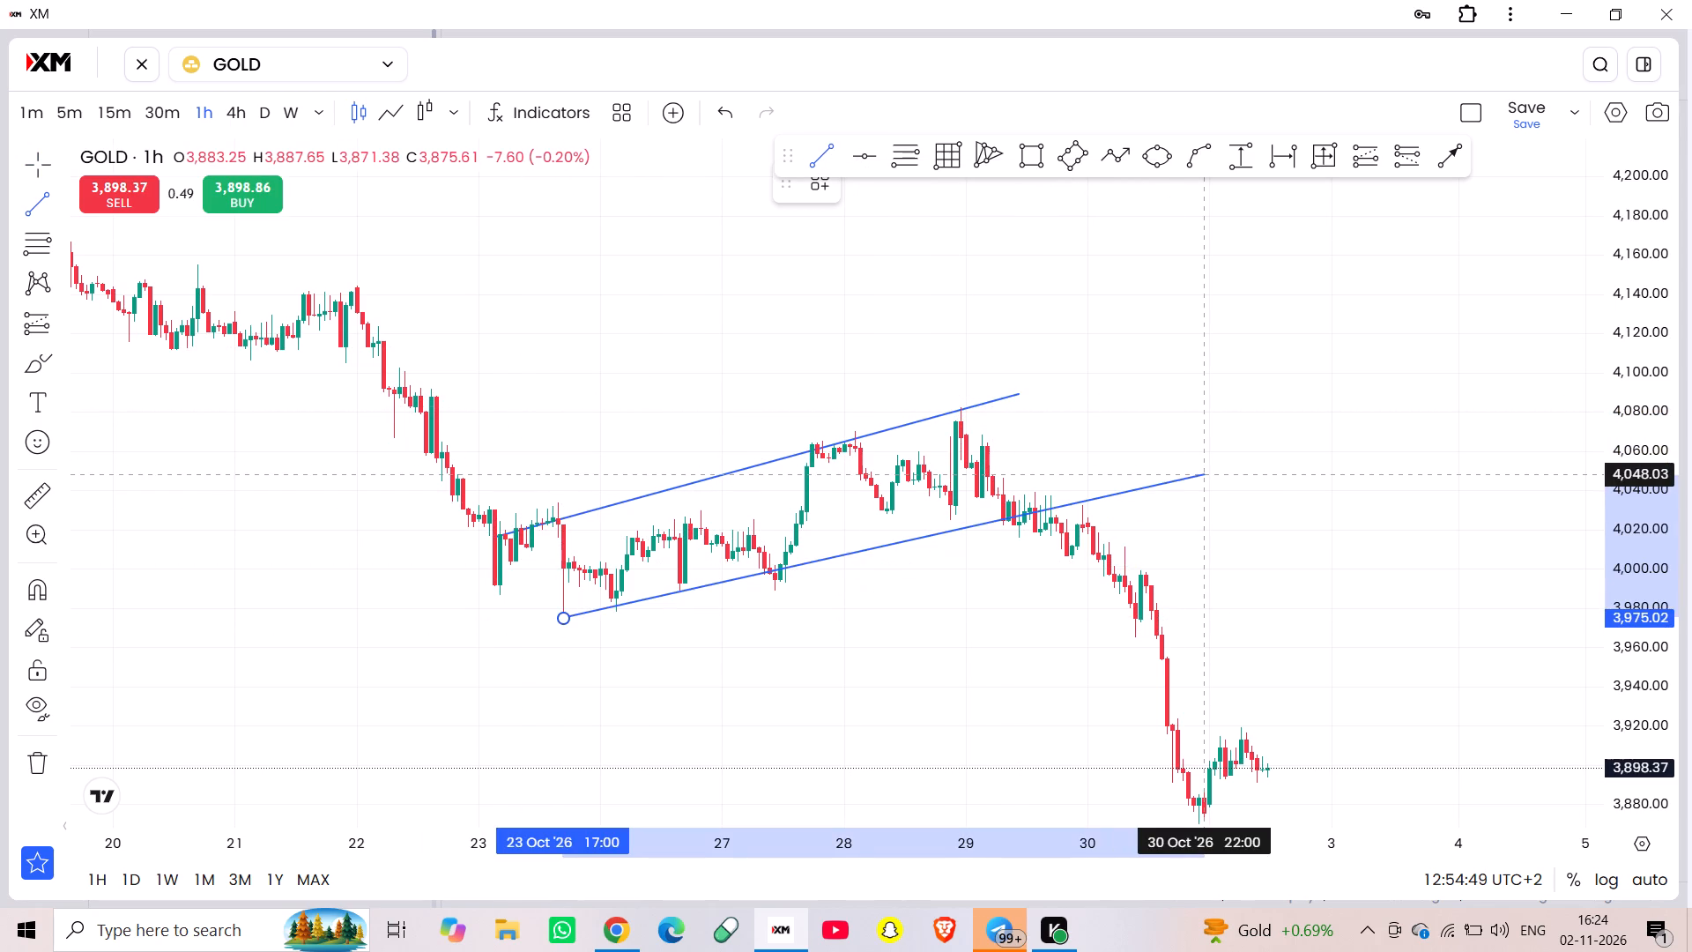
pyautogui.click(1204, 457)
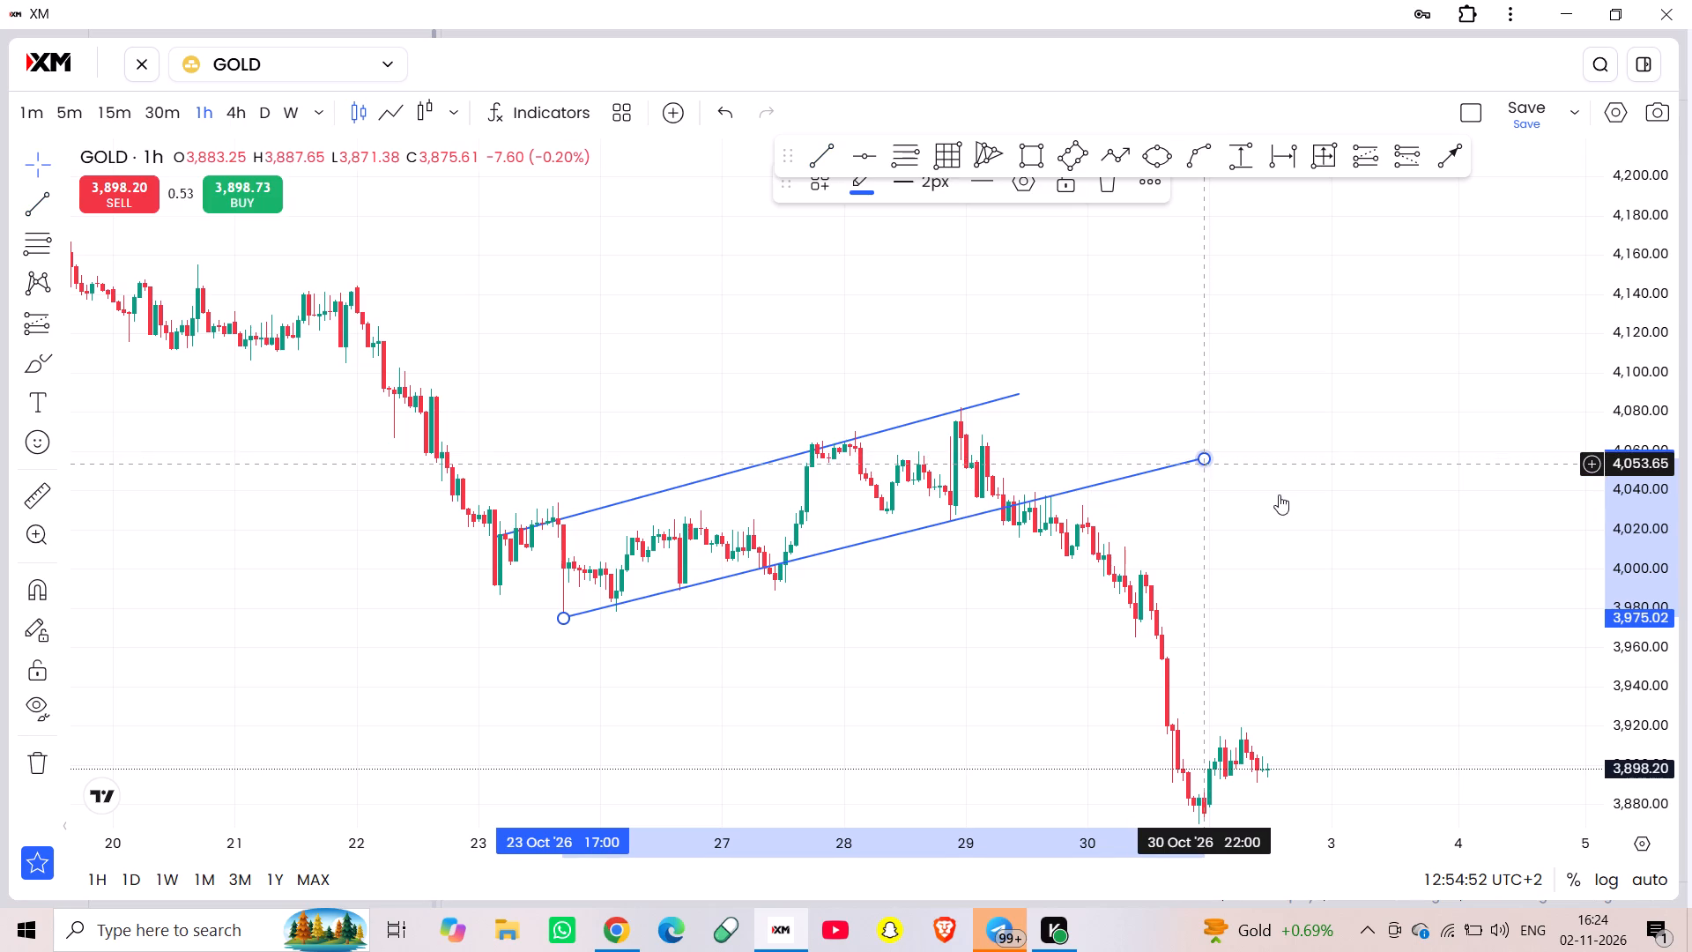
pyautogui.moveTo(1336, 534); pyautogui.dragTo(1346, 539)
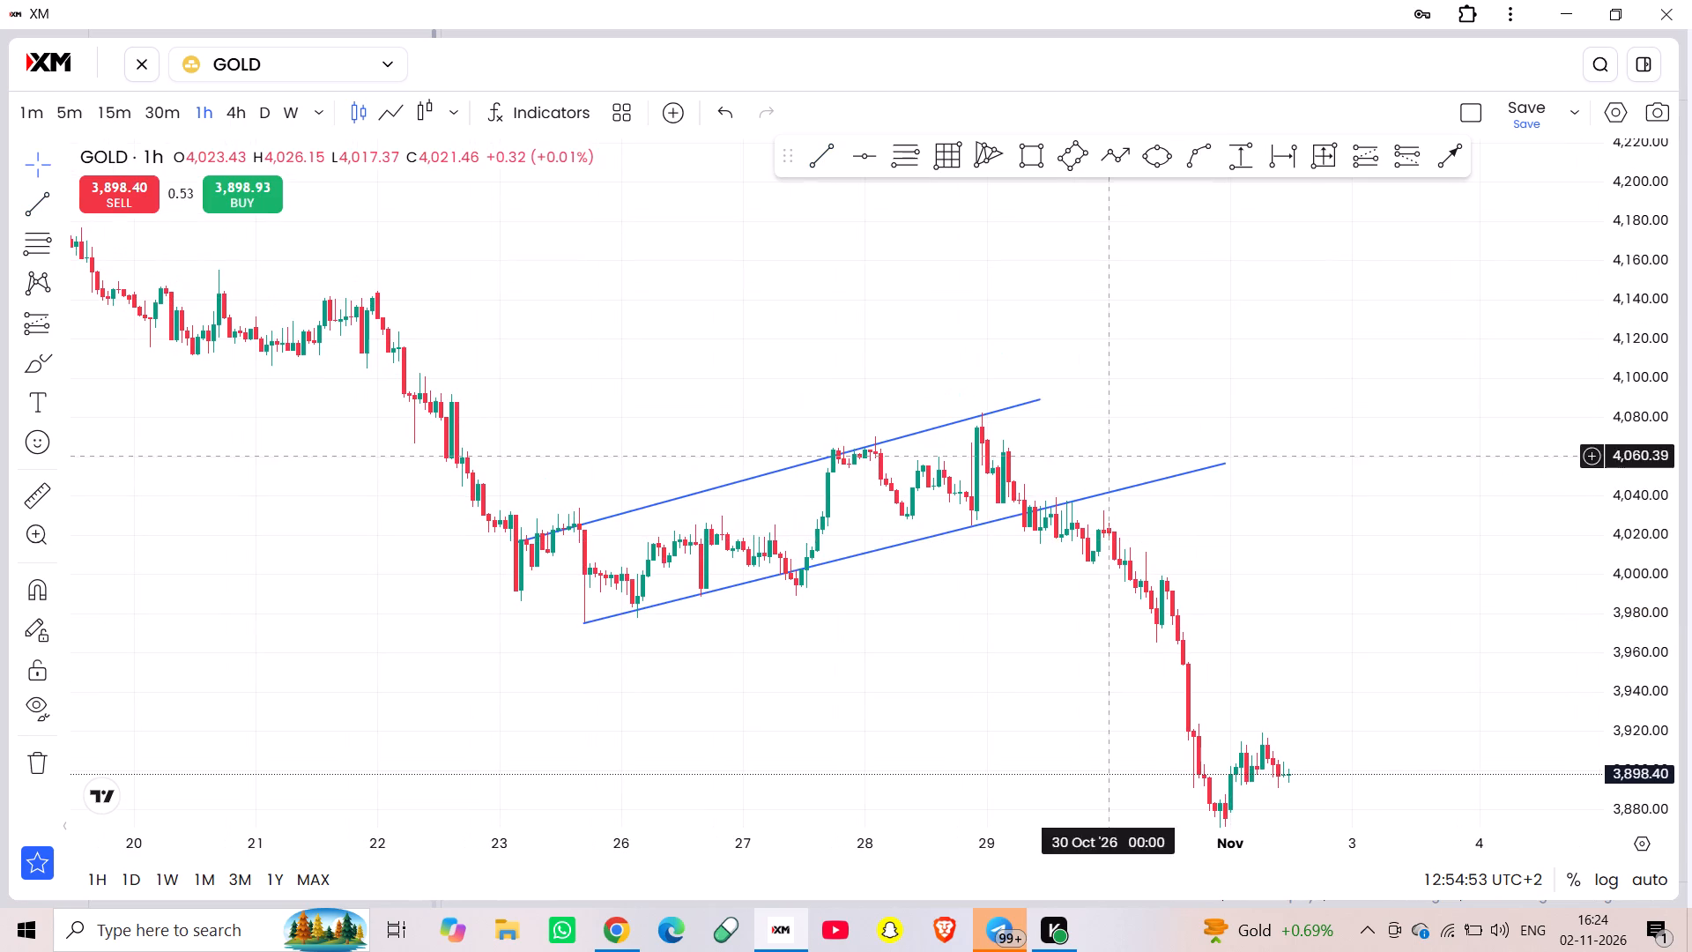
# Draw a vertical trend line at 22 Oct 01:00 from the swing high at about 4,143 down to about 3,993.
pyautogui.click(821, 158)
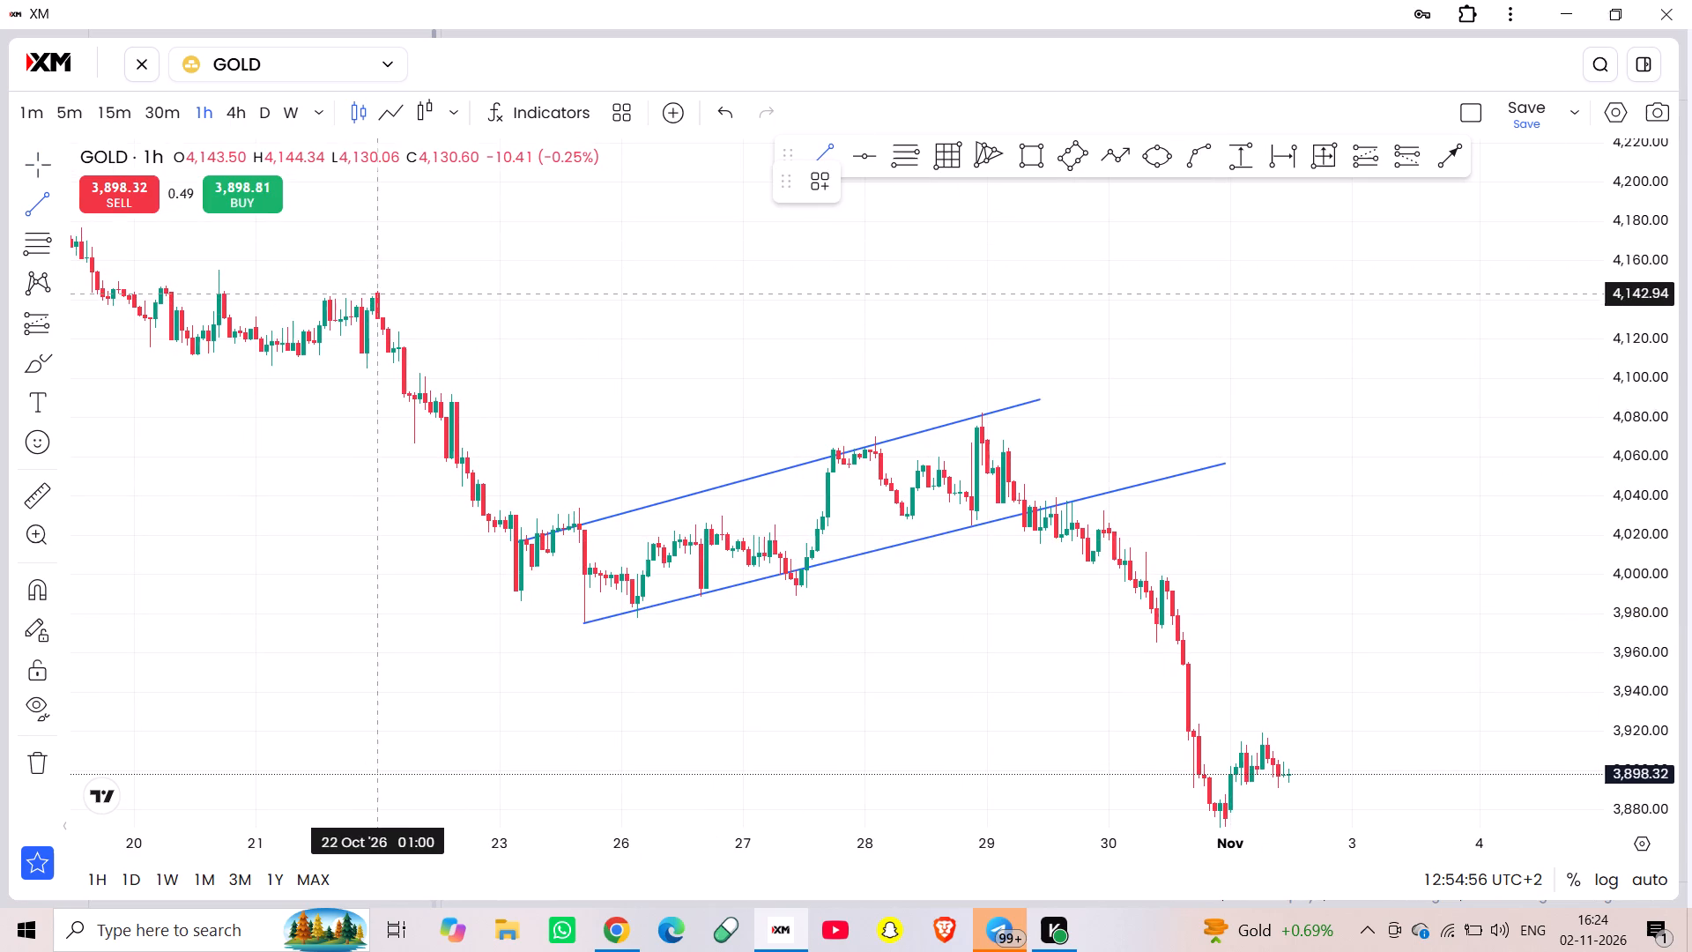
pyautogui.click(379, 294)
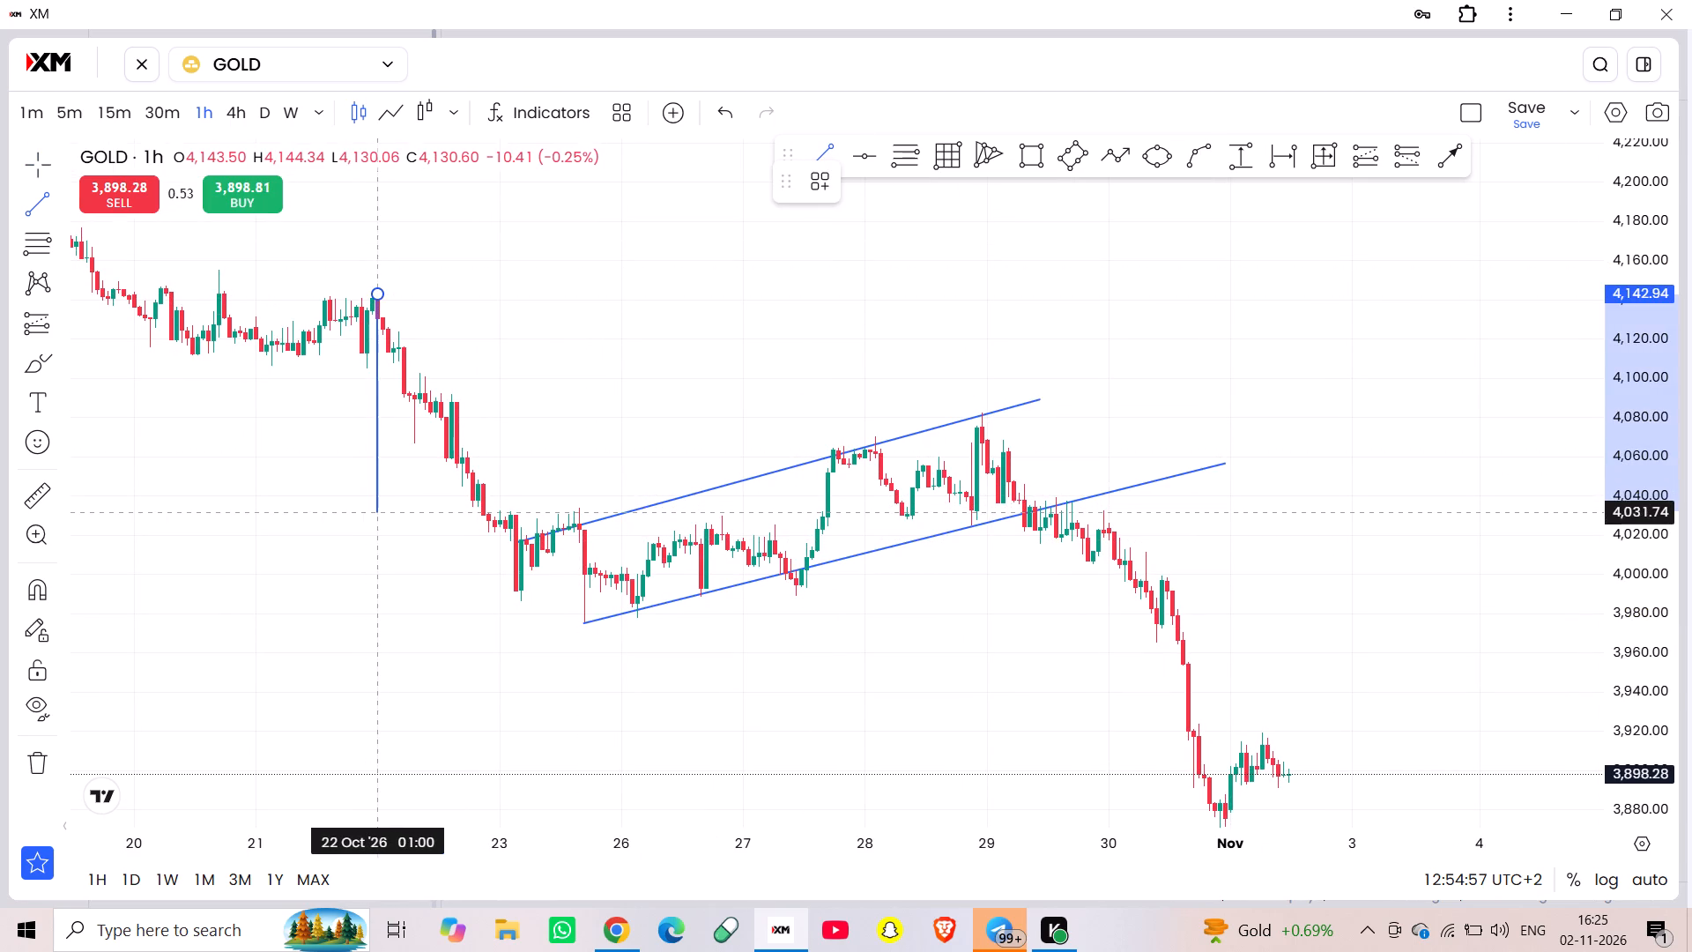
pyautogui.click(379, 588)
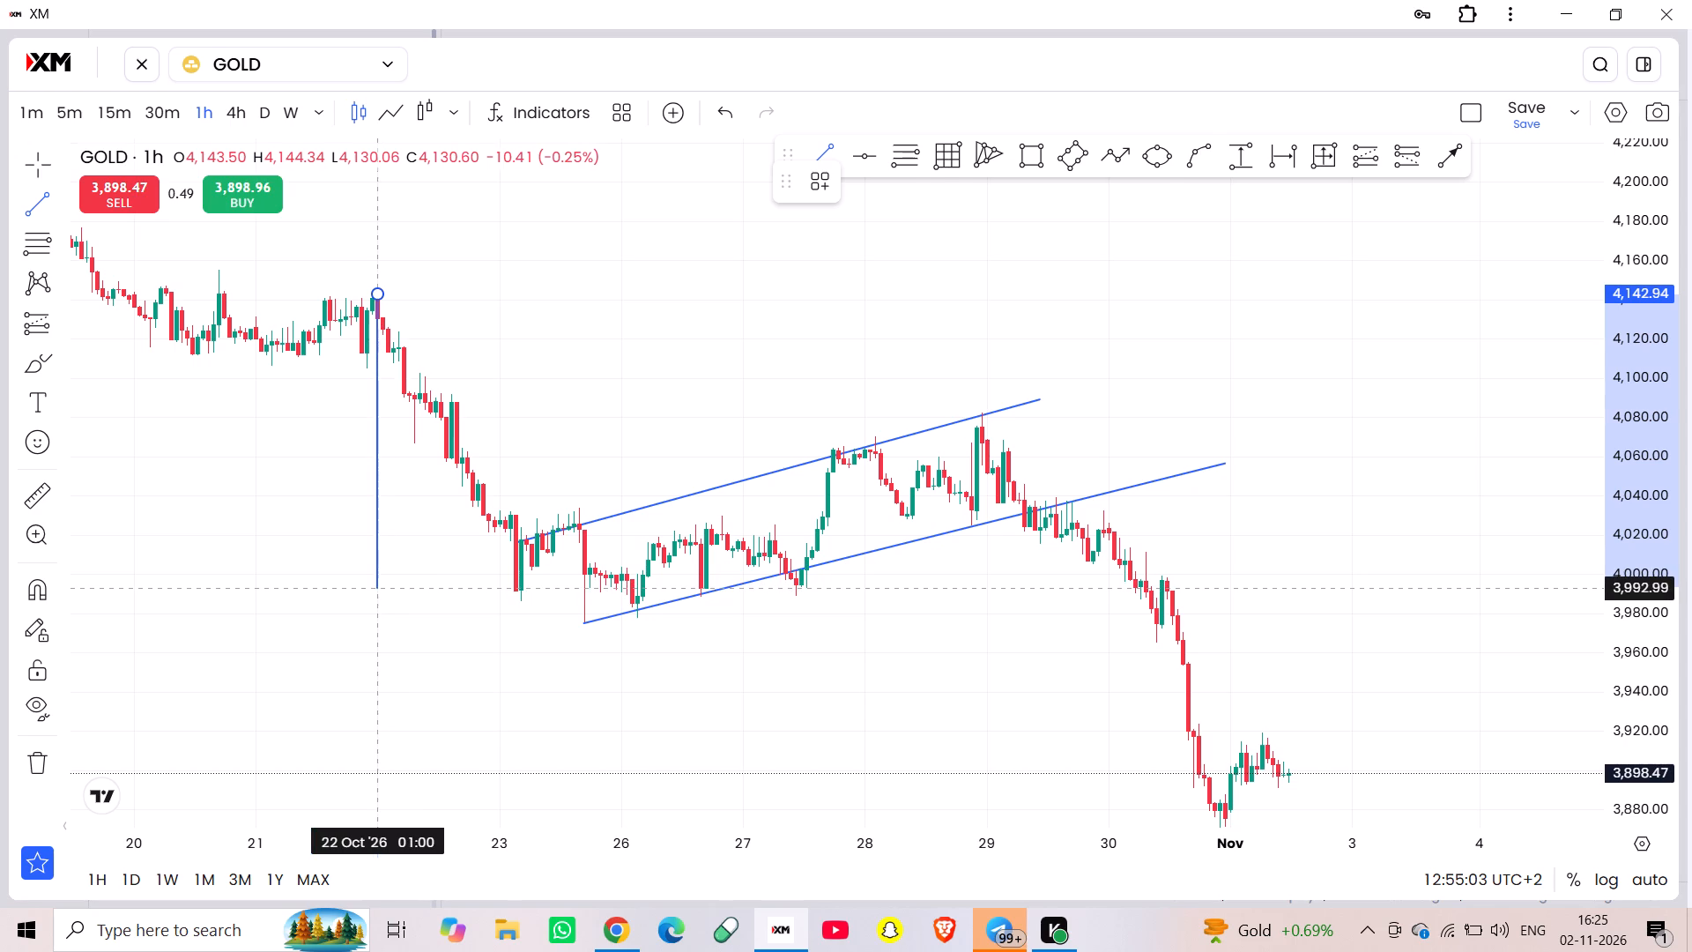
# Move the vertical line to the lower trend line's breakdown at 29 Oct 13:00, spanning about 4,035 to 3,885.
pyautogui.moveTo(382, 494); pyautogui.dragTo(871, 534)
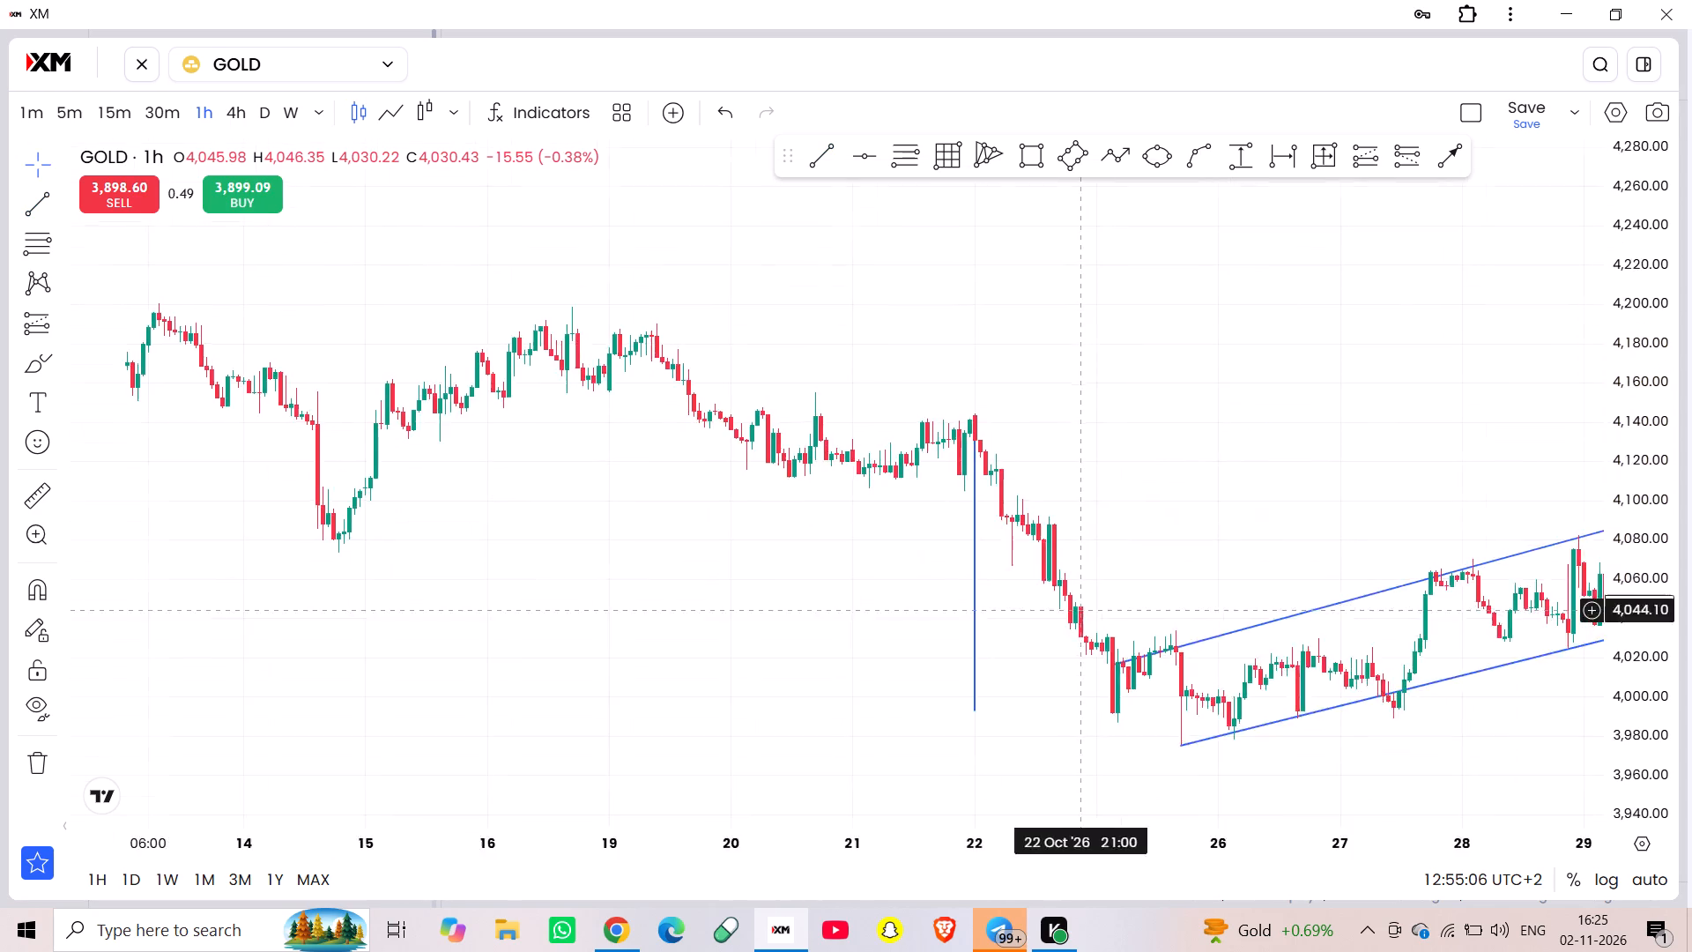
pyautogui.moveTo(871, 534); pyautogui.dragTo(425, 372)
pyautogui.moveTo(316, 343); pyautogui.dragTo(1057, 569)
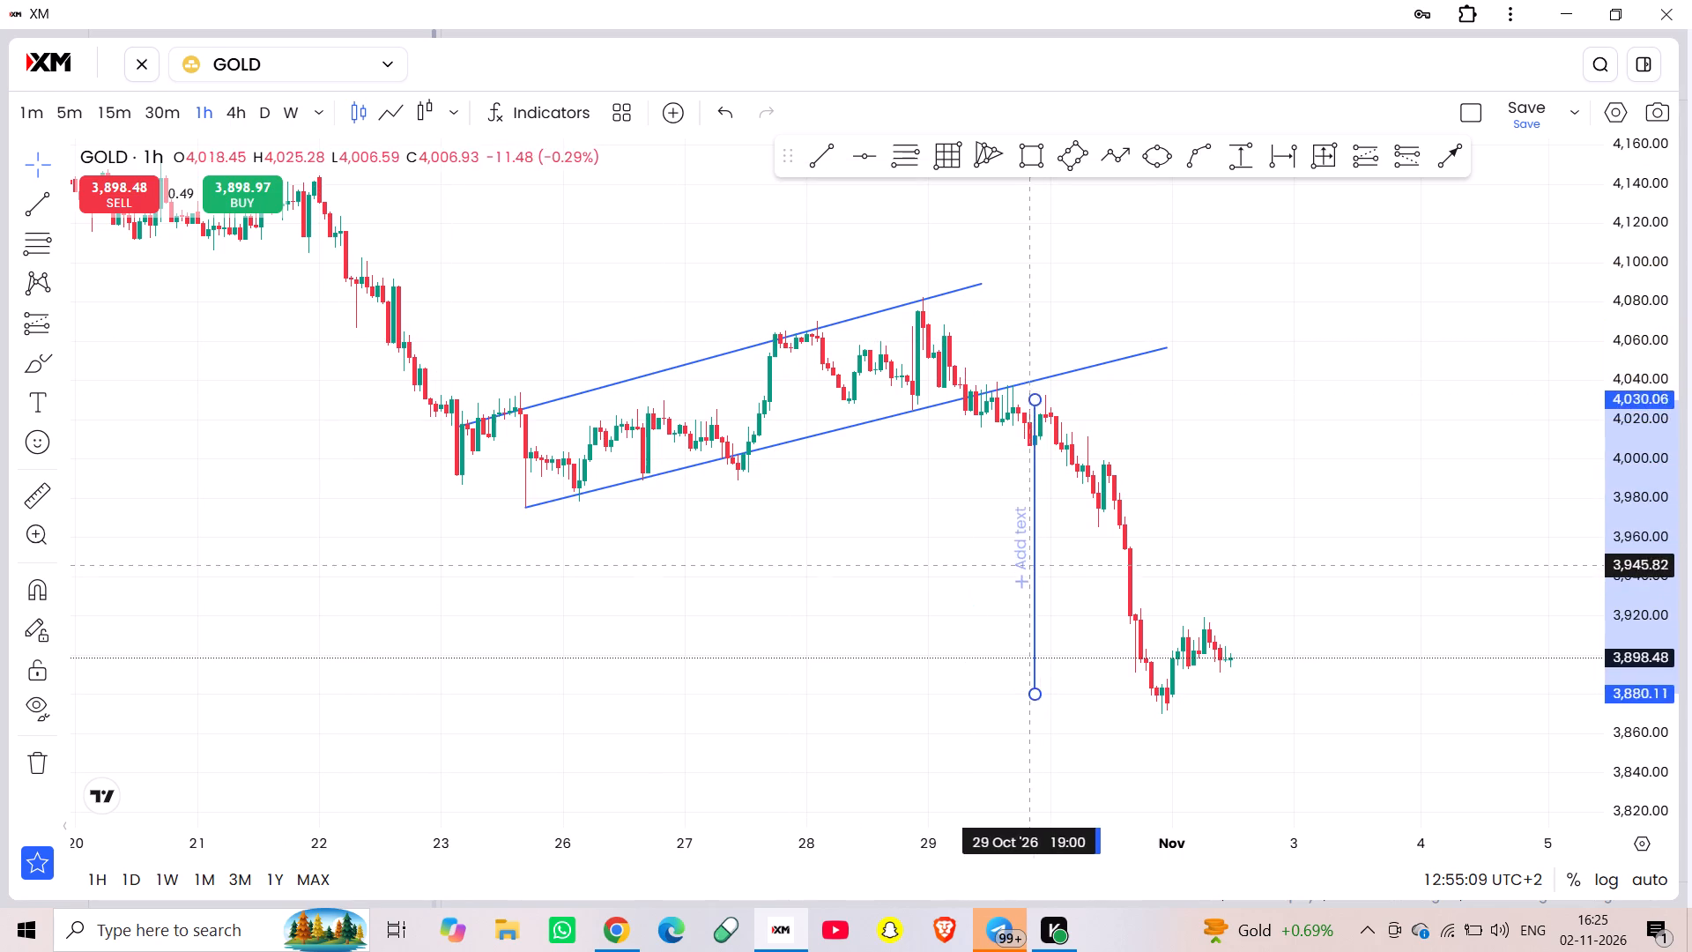
pyautogui.moveTo(1057, 569); pyautogui.dragTo(924, 476)
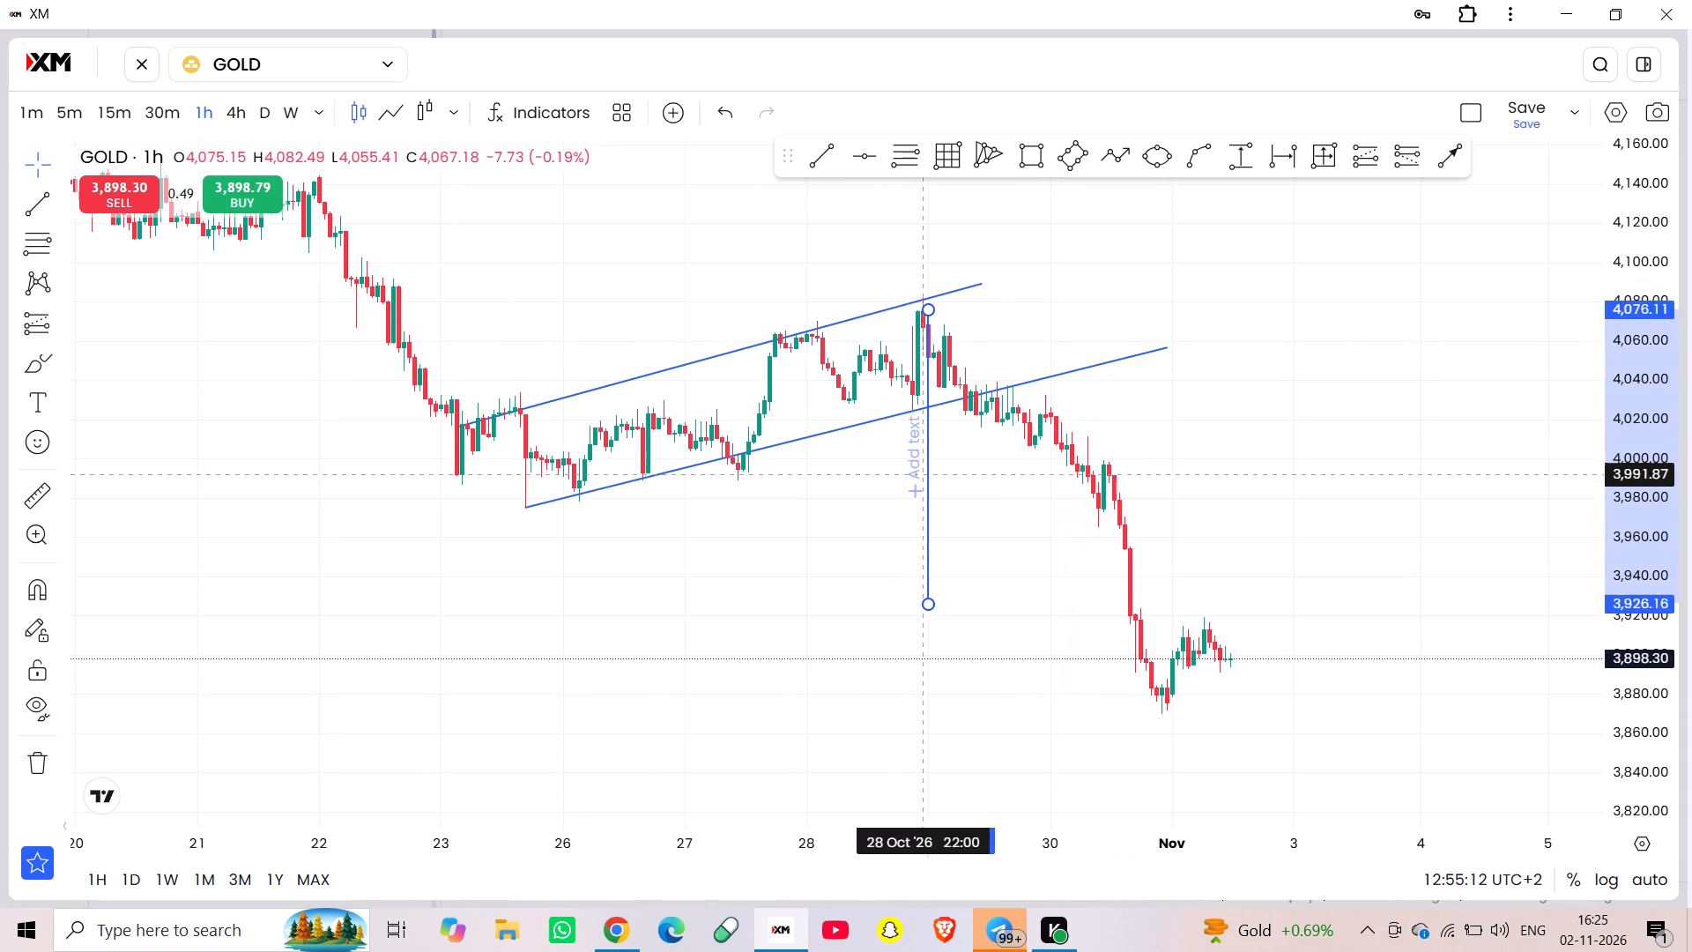
pyautogui.moveTo(924, 476); pyautogui.dragTo(999, 554)
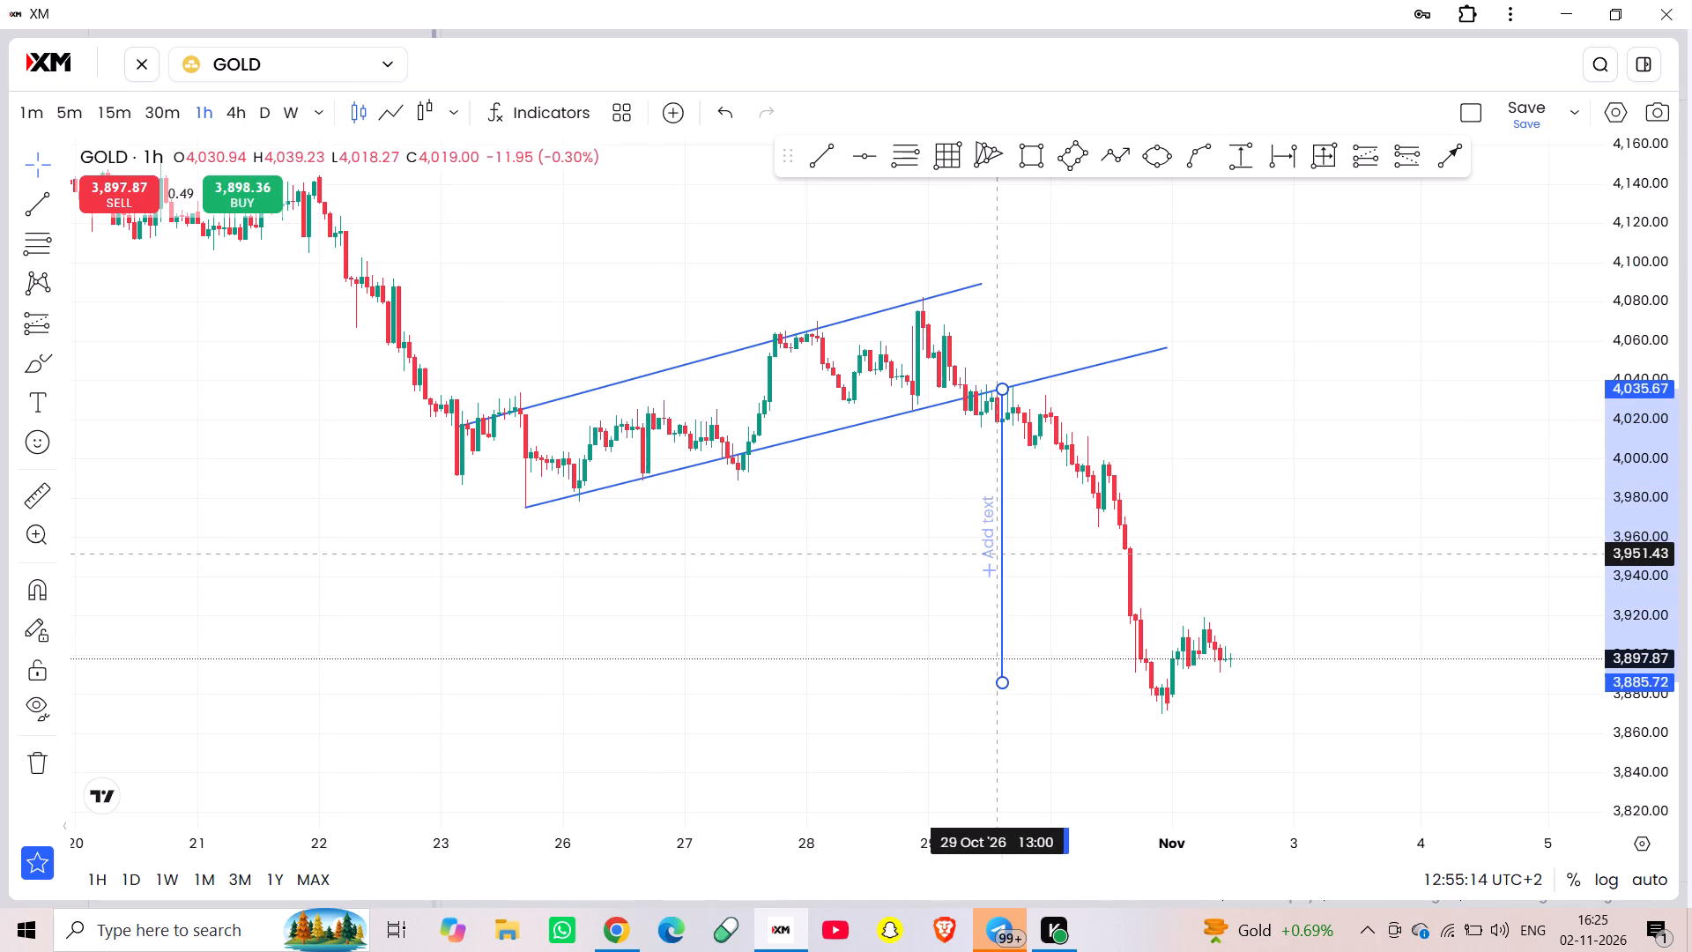
pyautogui.moveTo(999, 554); pyautogui.dragTo(989, 554)
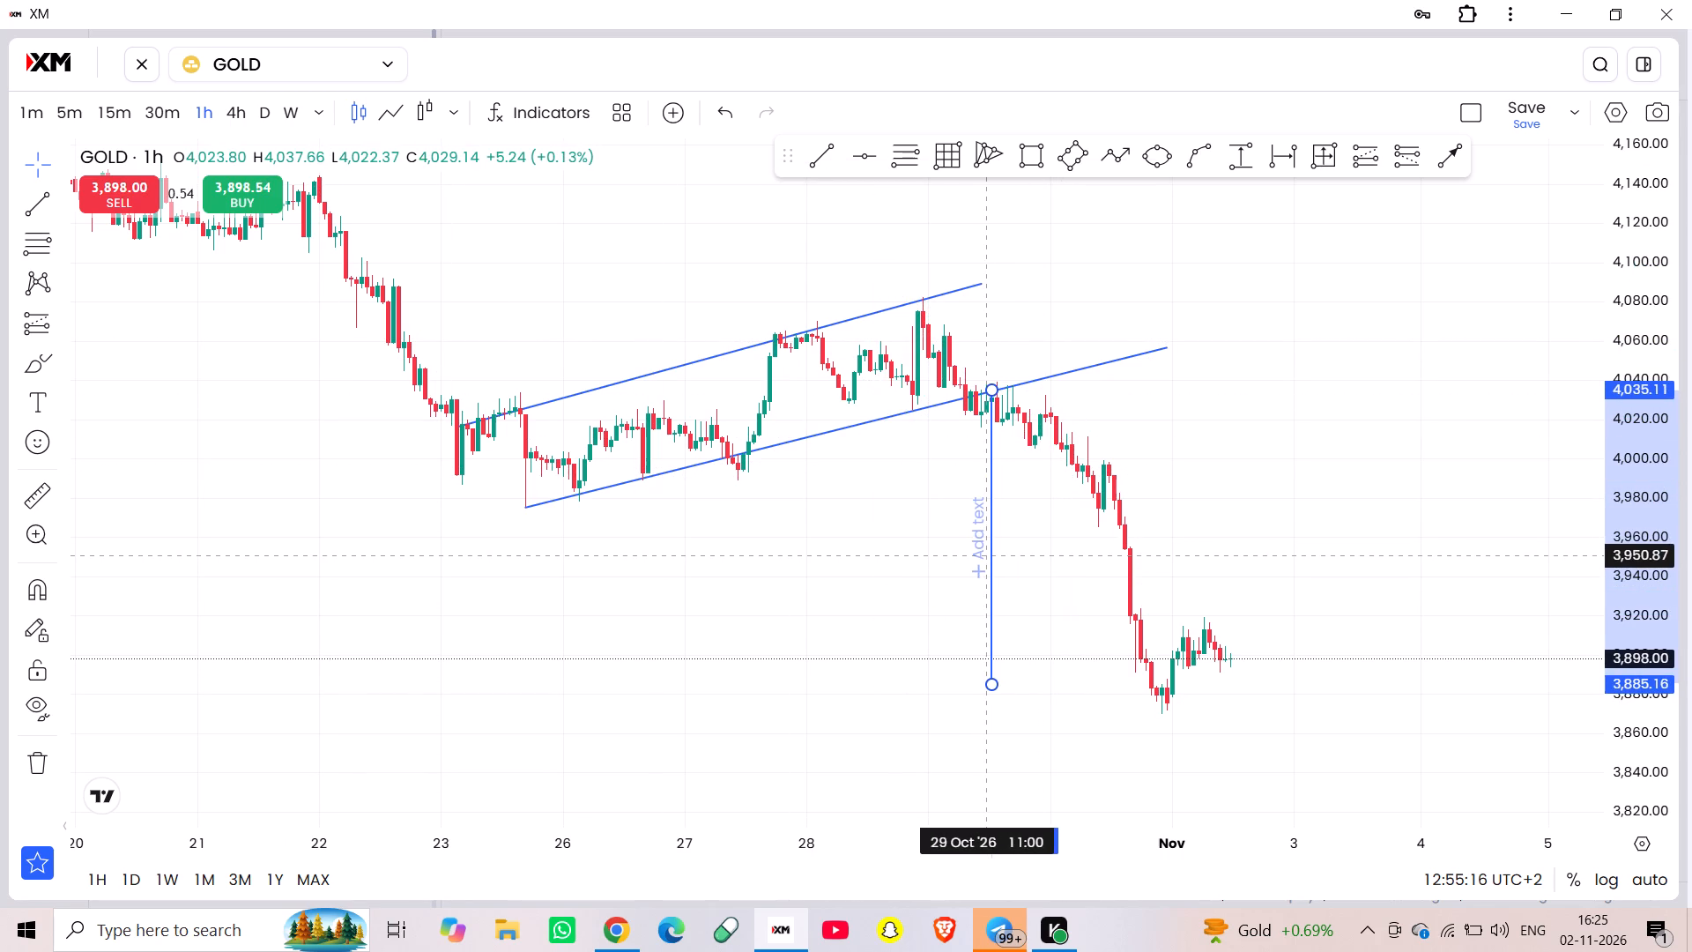
pyautogui.moveTo(989, 554); pyautogui.dragTo(990, 554)
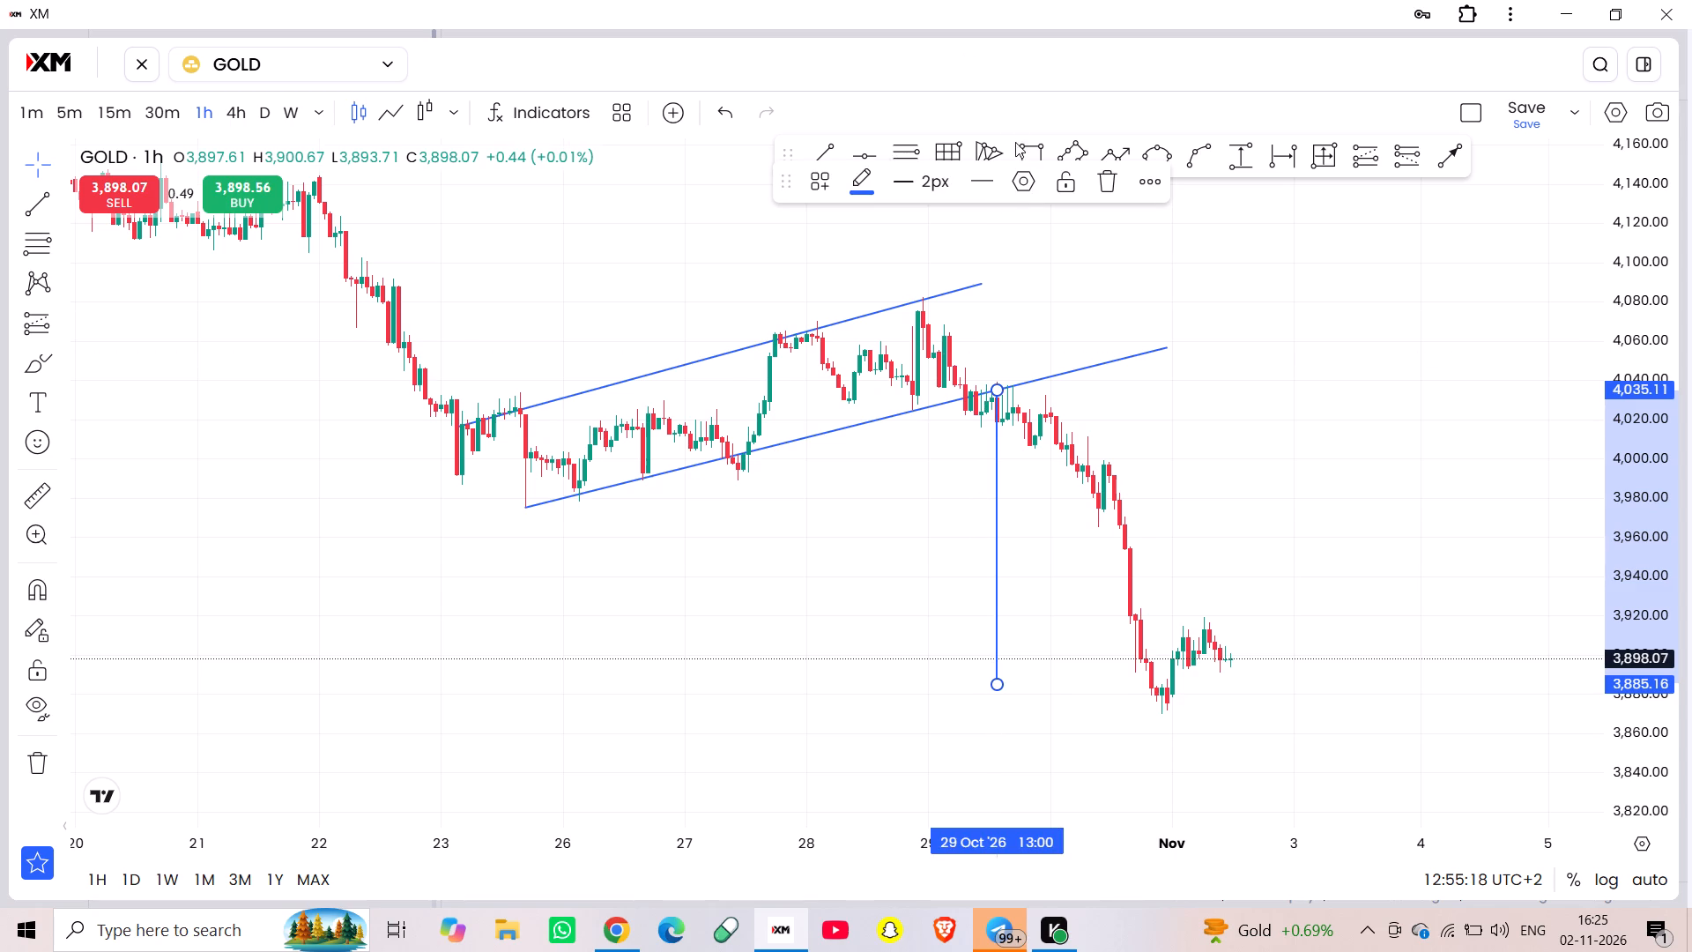
# Draw a rectangle from the vertical line's lower end to 04 Nov 08:00, covering prices from about 3,885 to 3,897.
pyautogui.click(1020, 145)
pyautogui.click(996, 683)
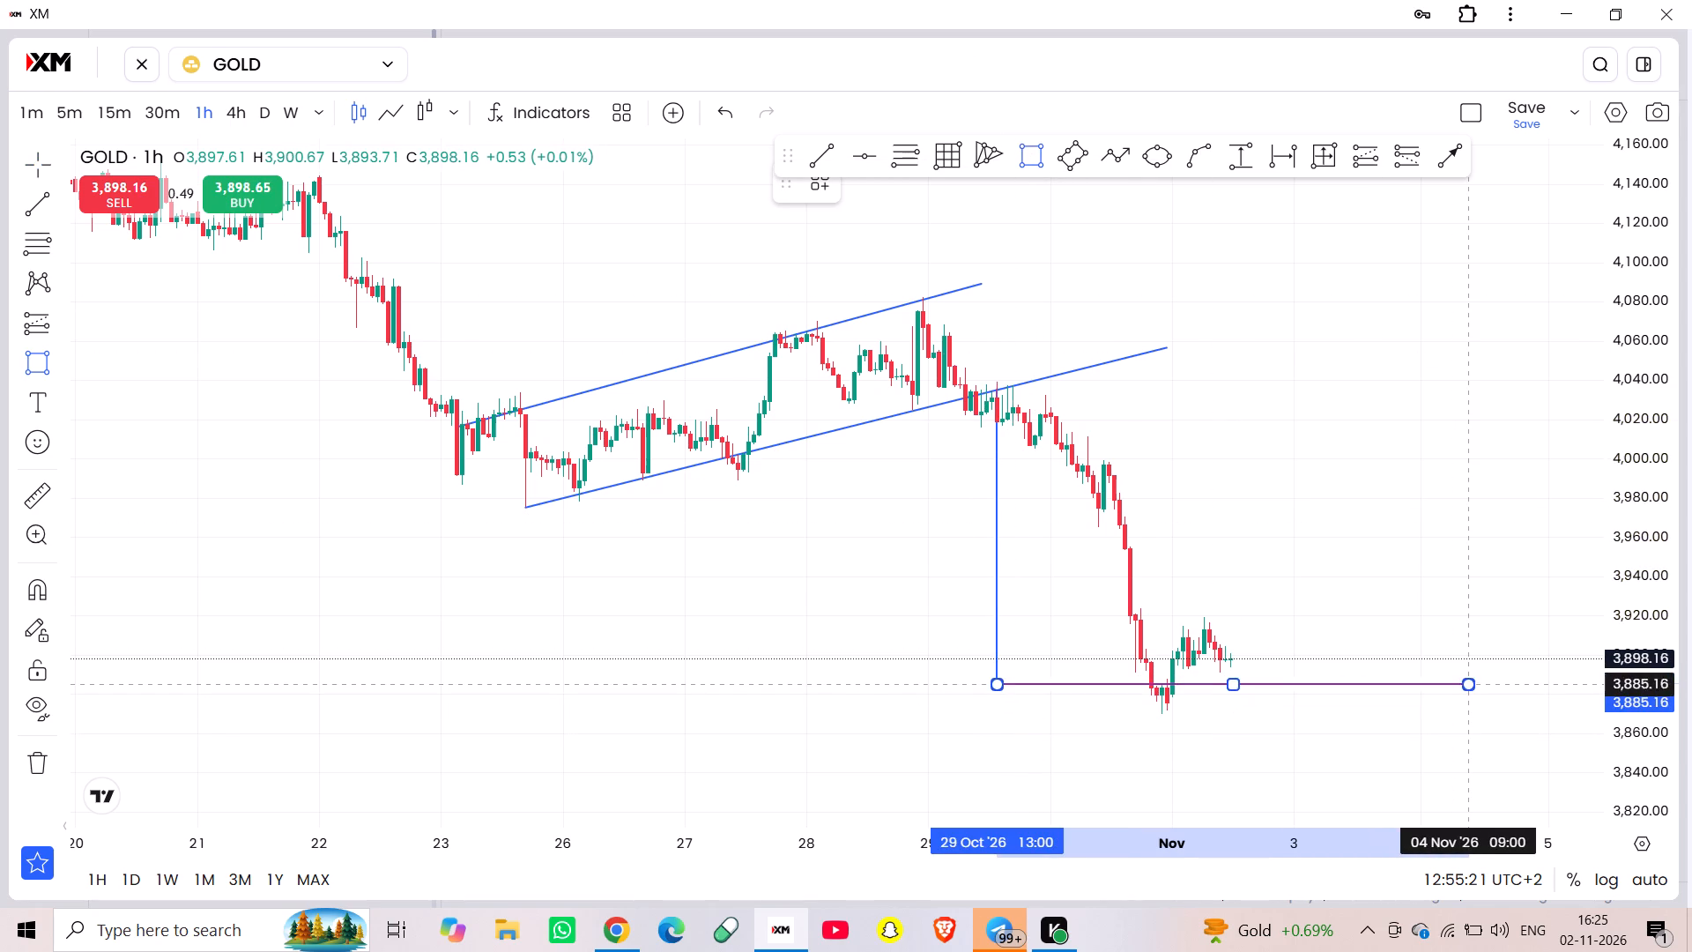
pyautogui.click(1463, 660)
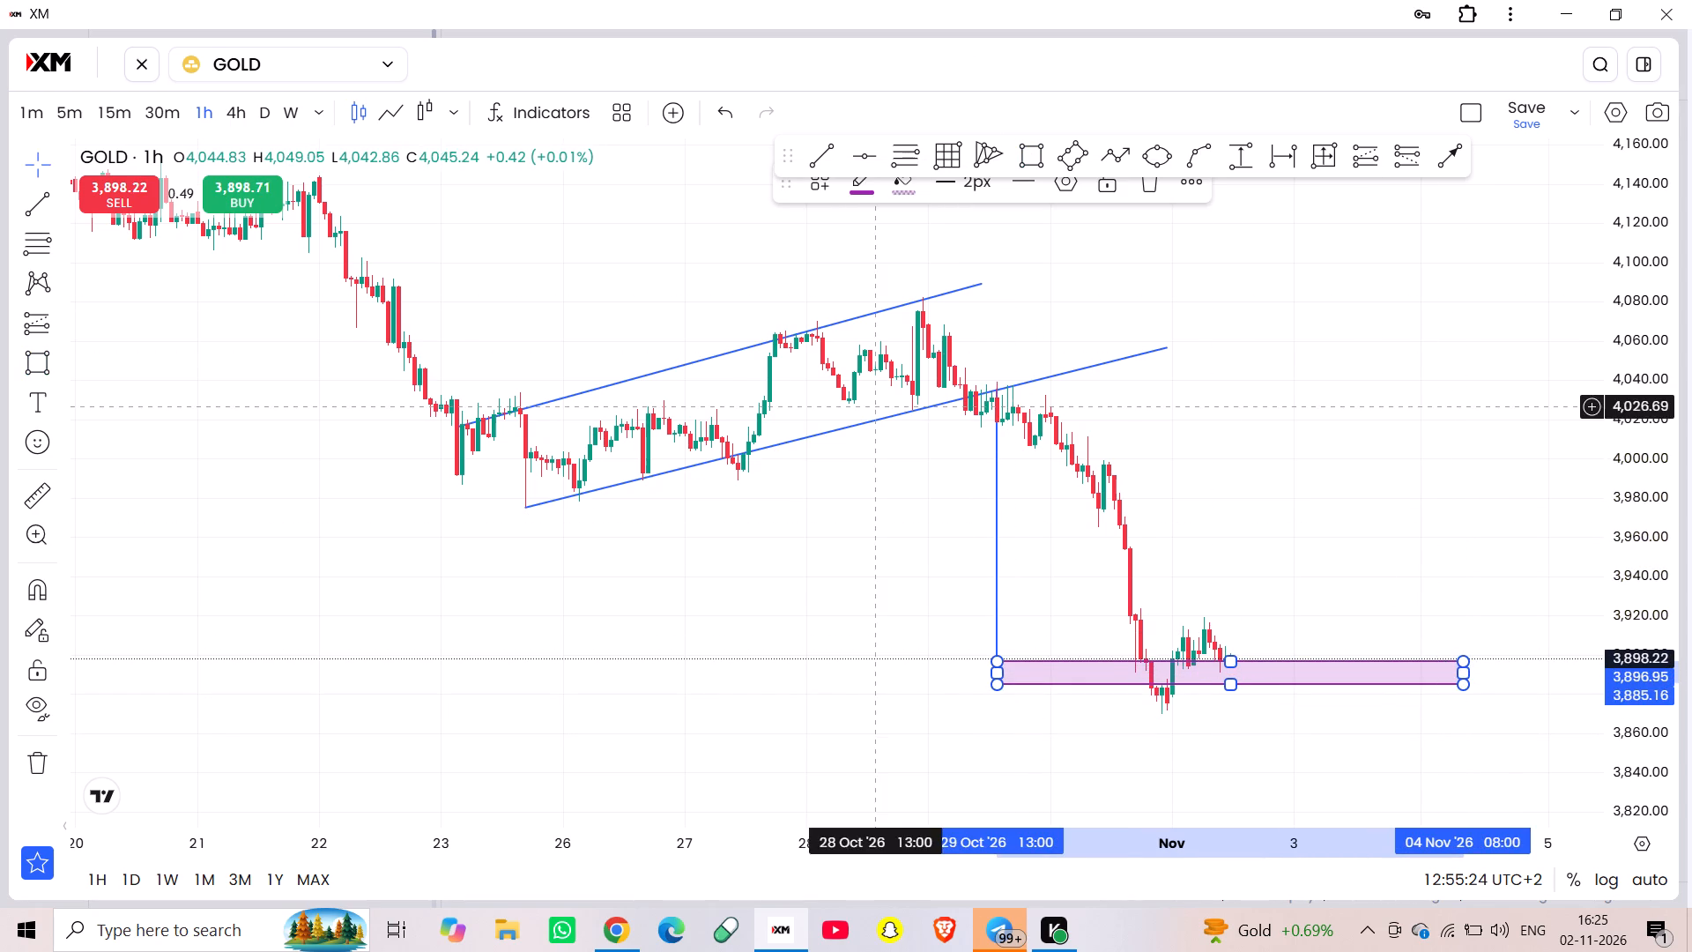
# Place a horizontal line at about 3,869, at the recent swing low beneath the rectangle.
pyautogui.click(864, 159)
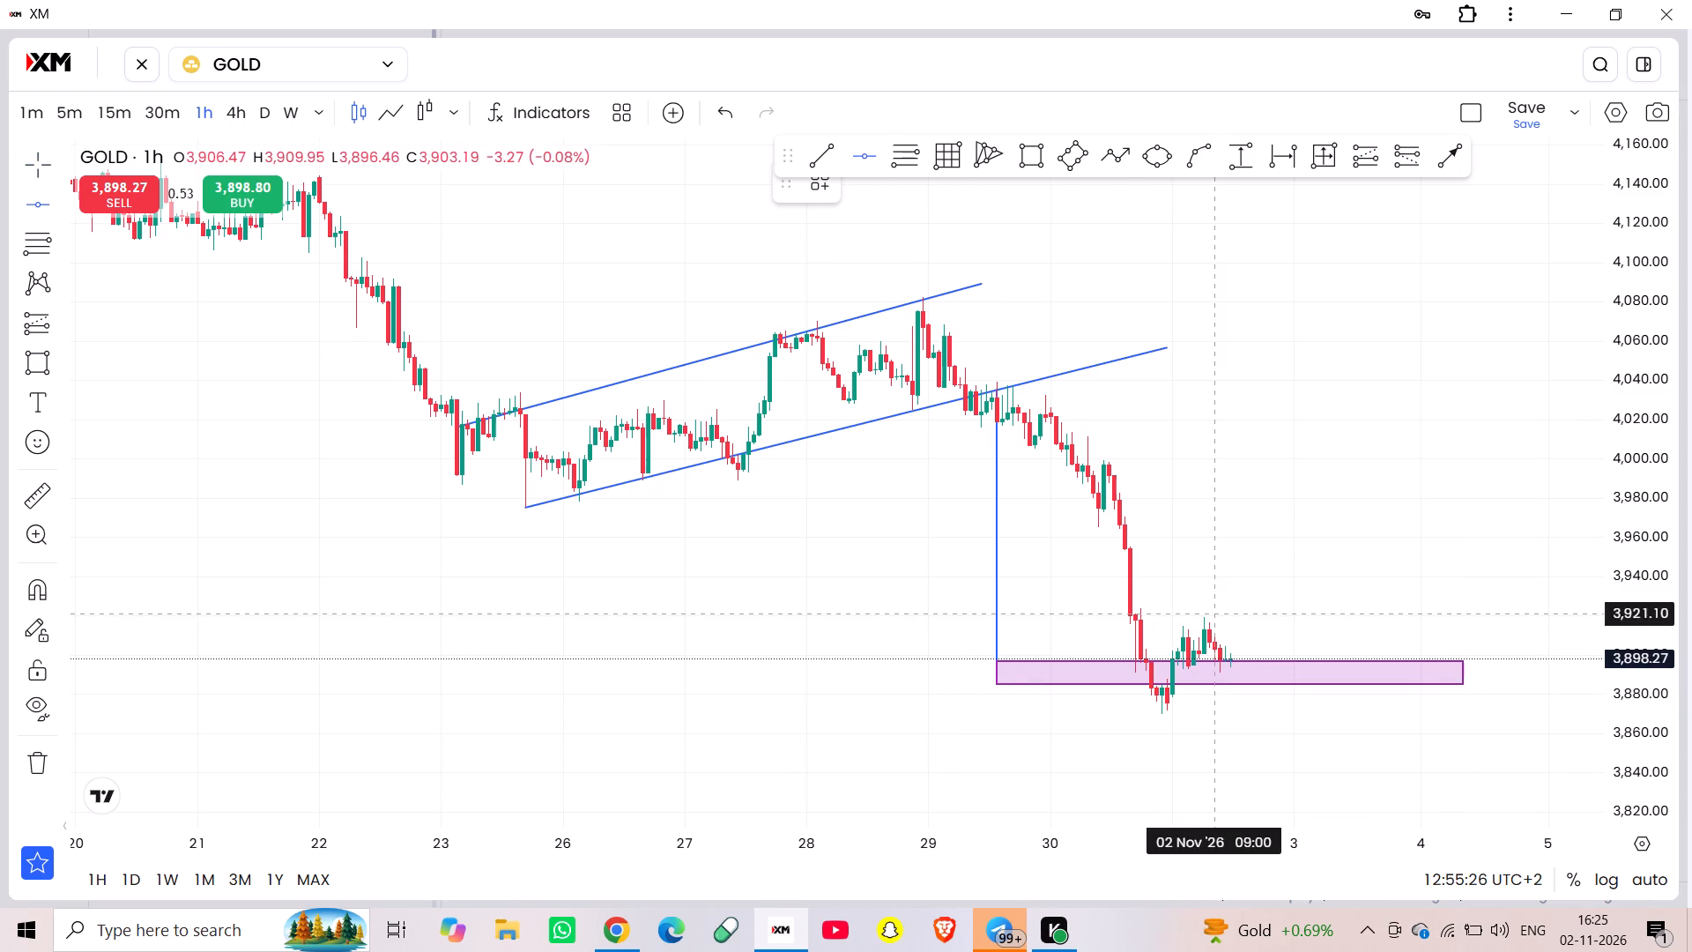
pyautogui.click(1289, 714)
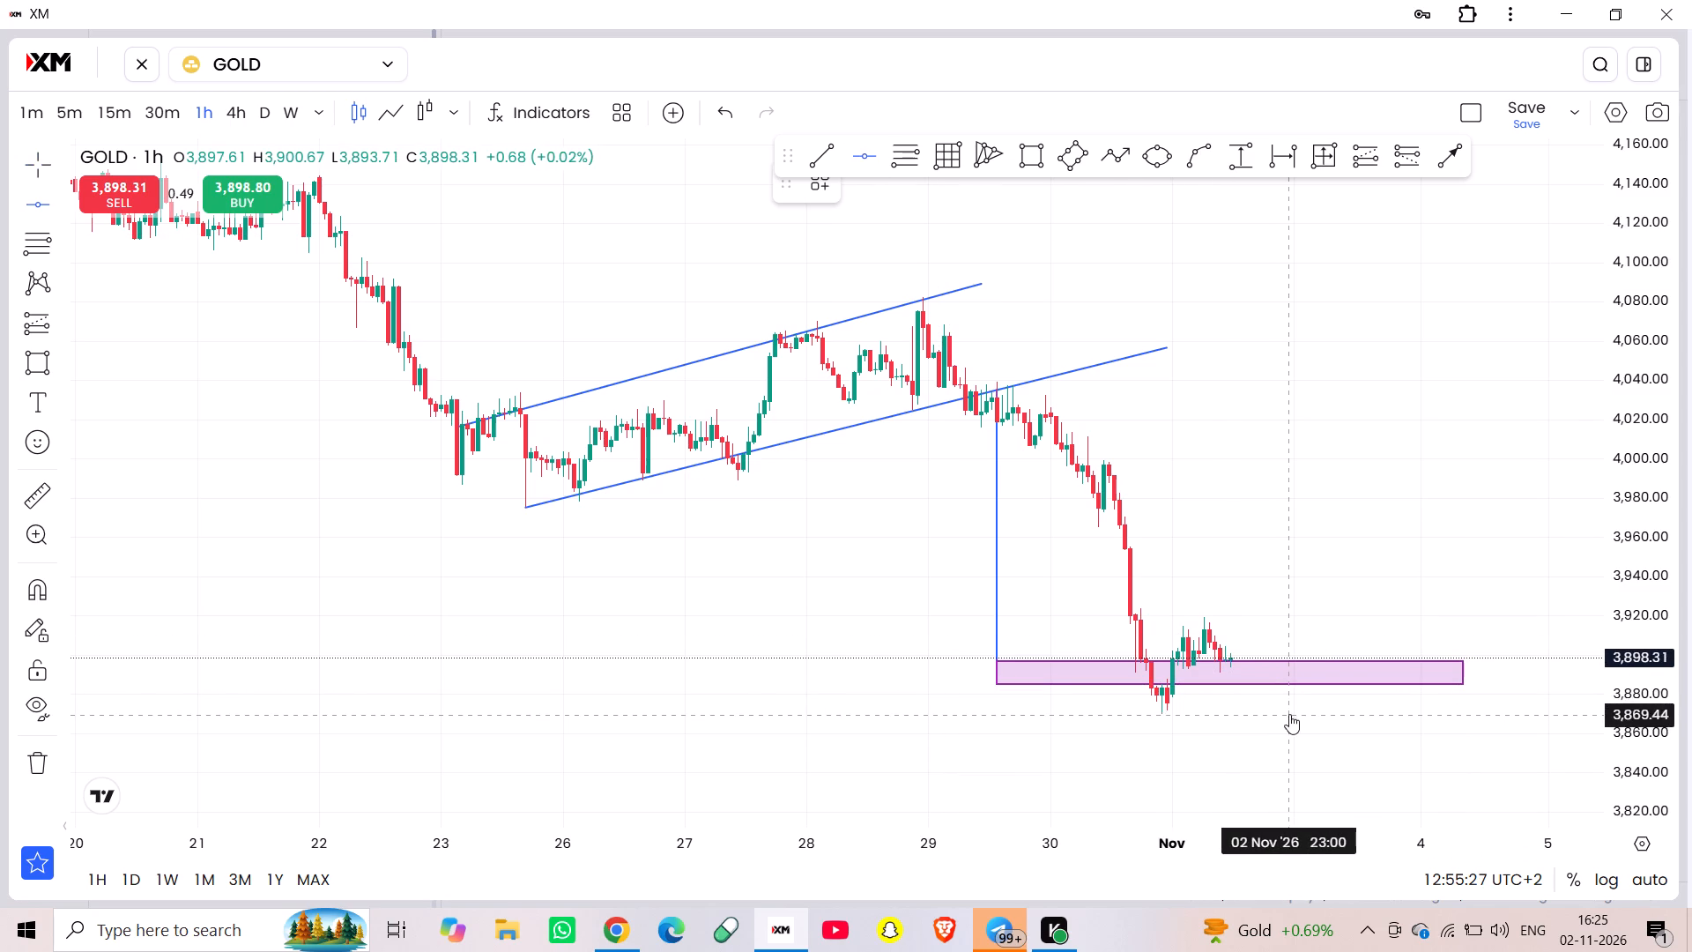
# Look back through GOLD's earlier hourly price history from the summer months, and restore the chart to its default view.
pyautogui.scroll(-9, 1301, 530)
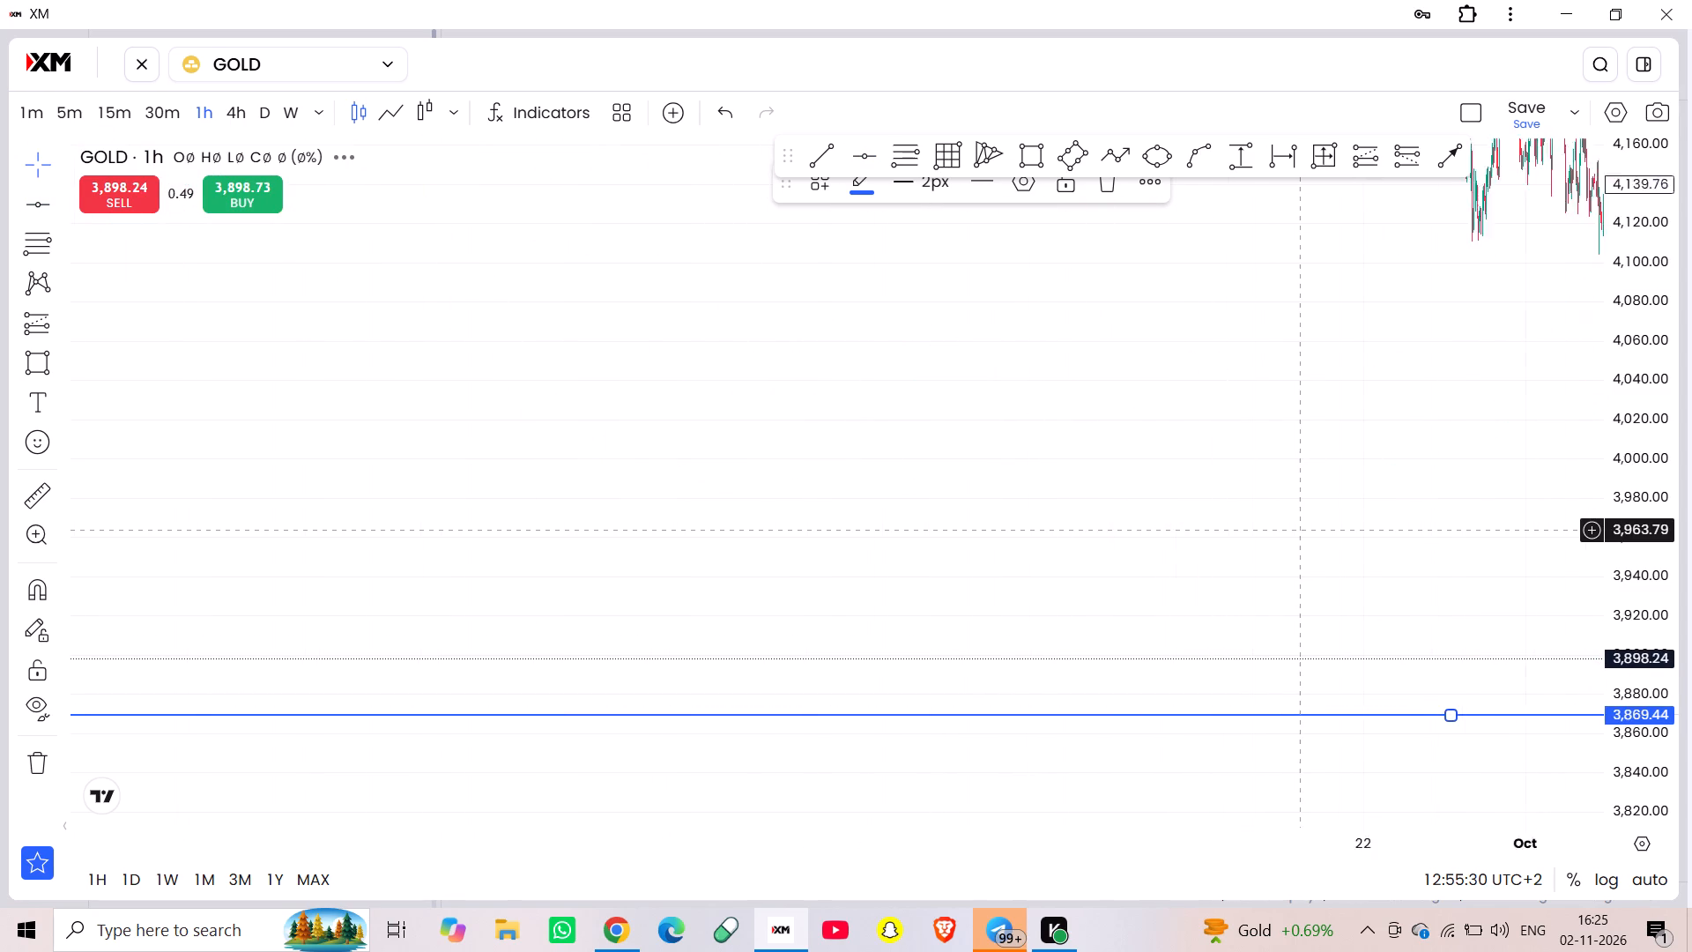
pyautogui.scroll(-5, 1301, 530)
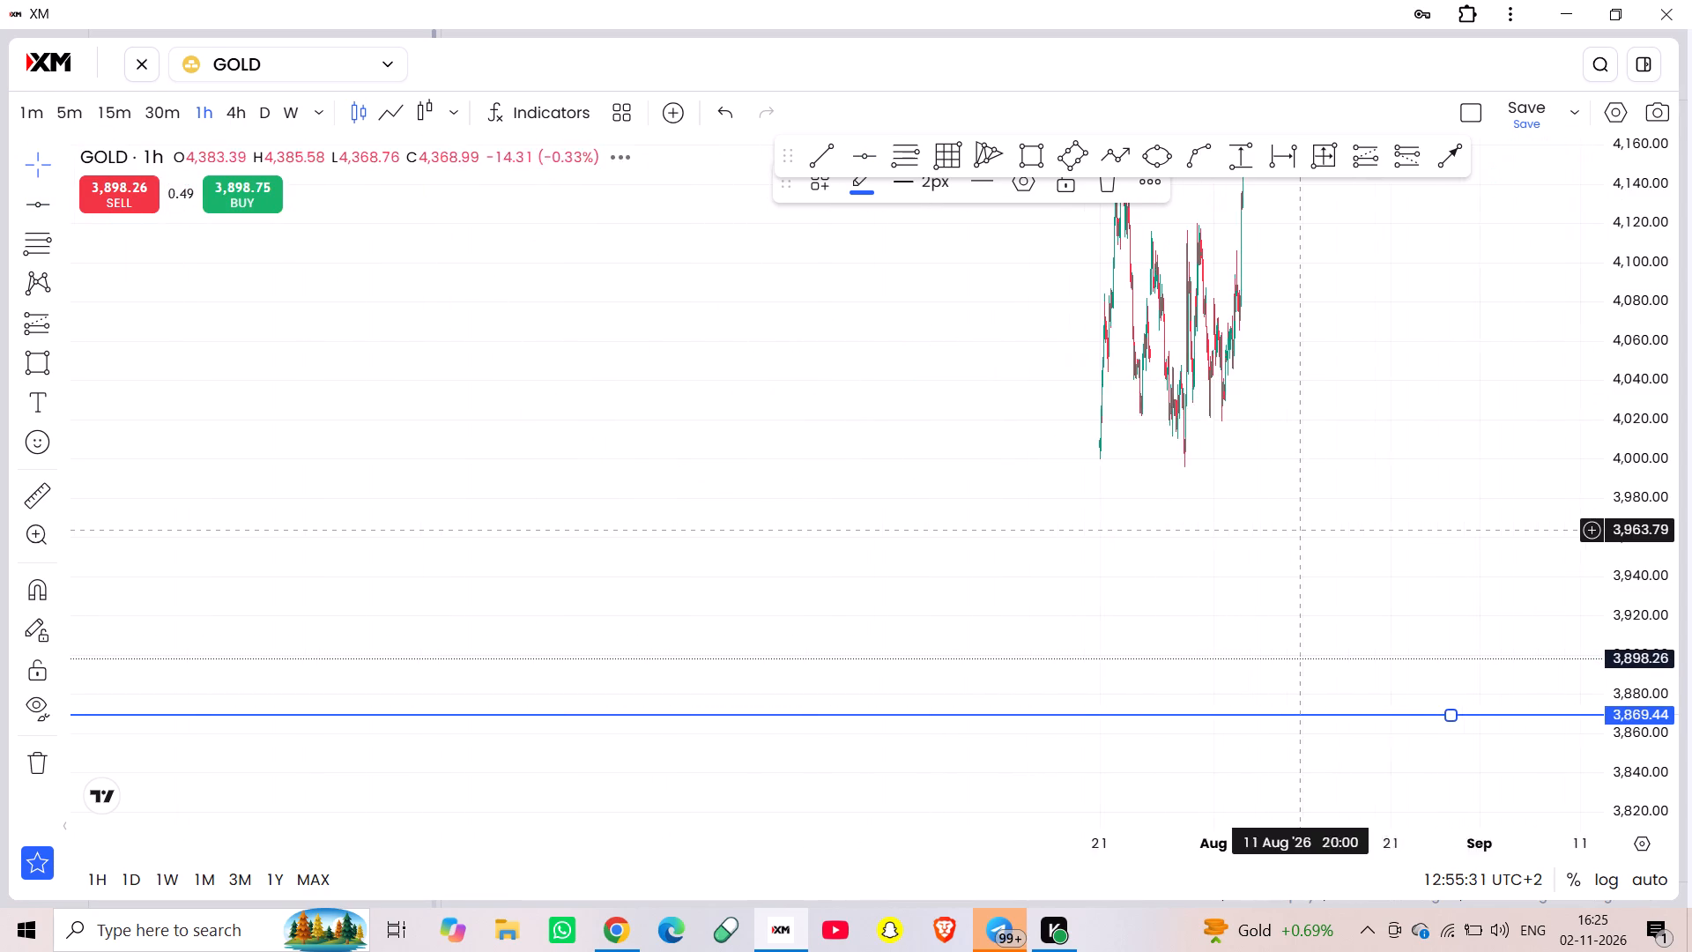
pyautogui.scroll(7, 1301, 530)
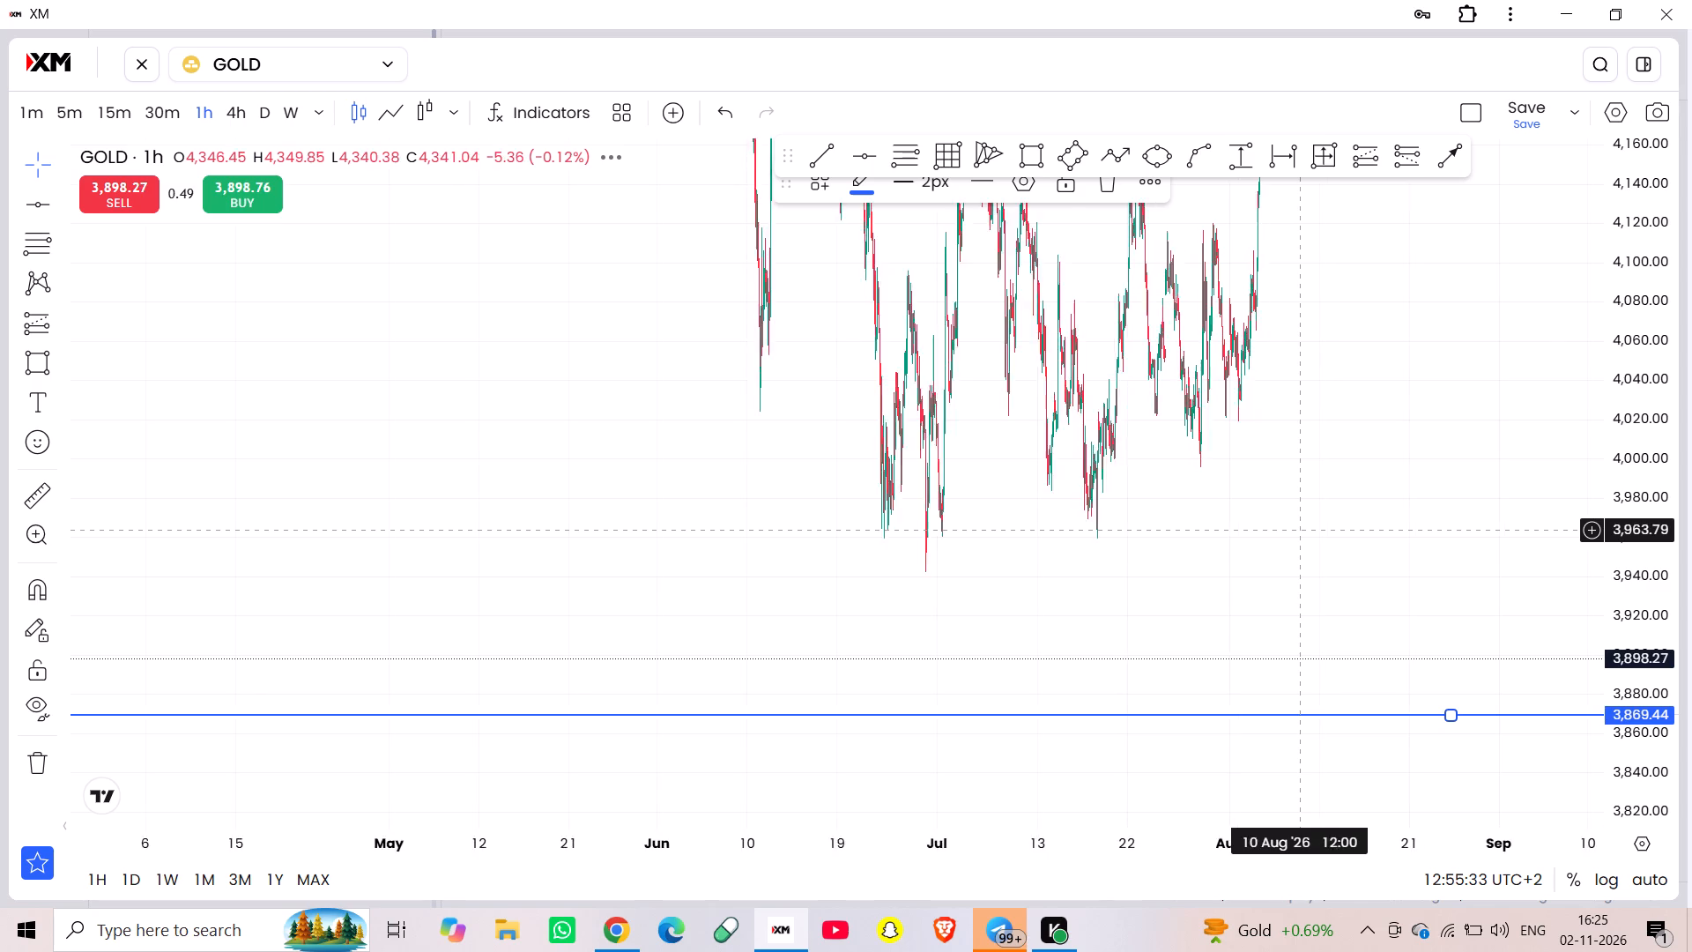
pyautogui.hscroll(6, 1301, 530)
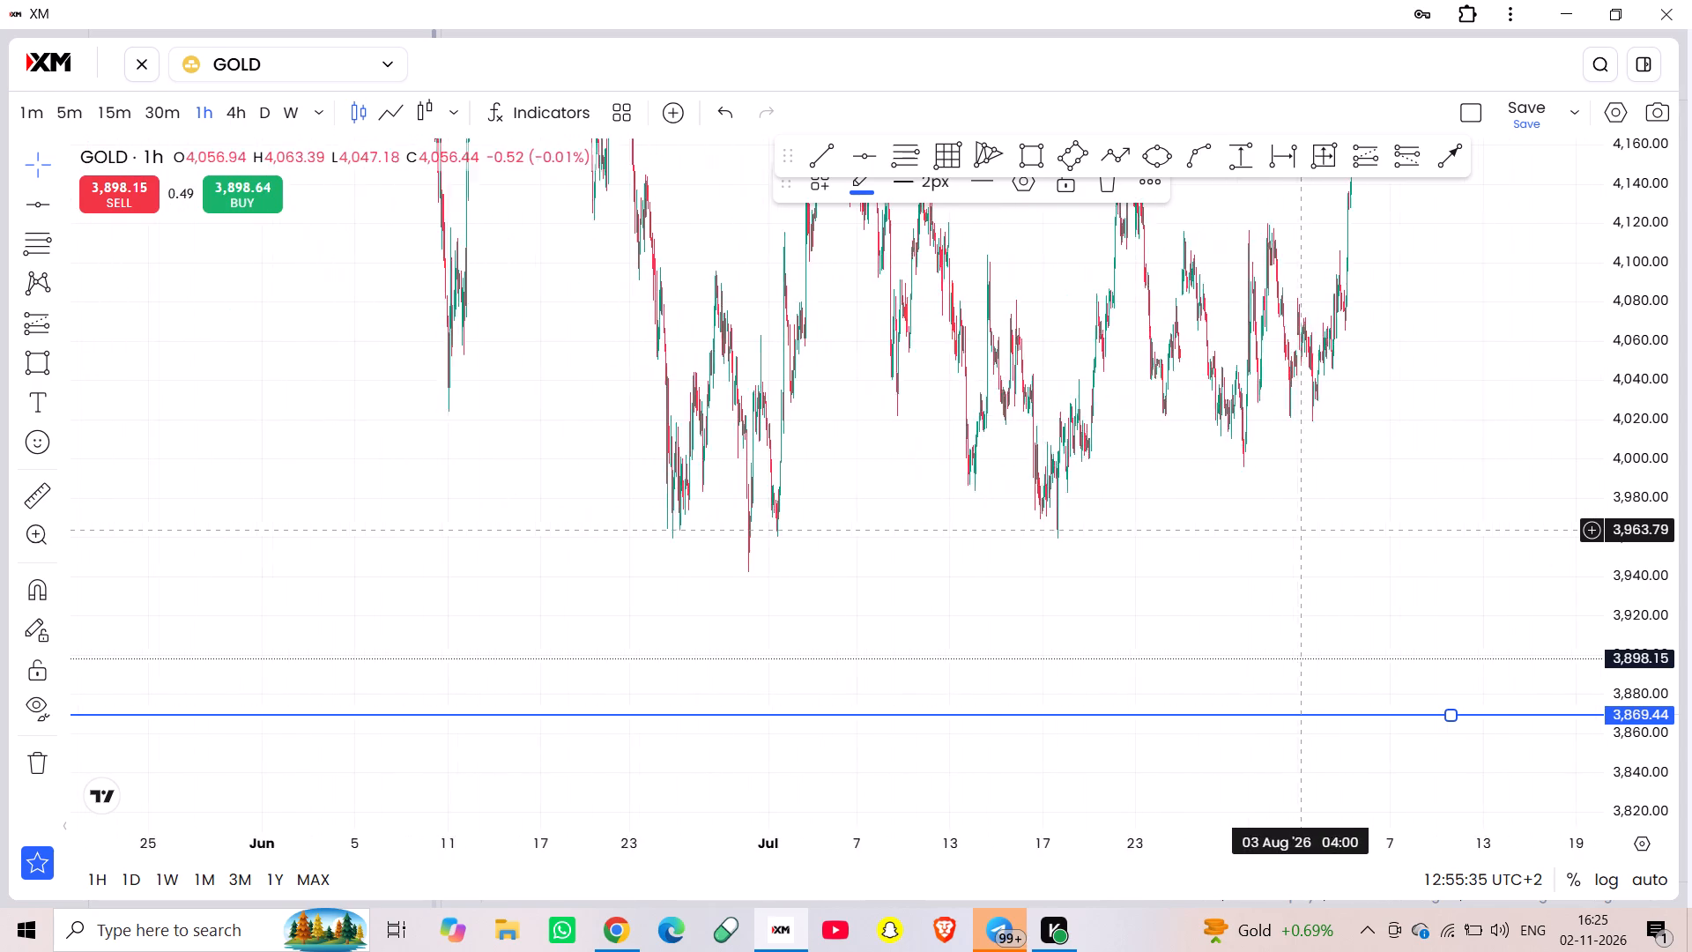
pyautogui.scroll(11, 1301, 530)
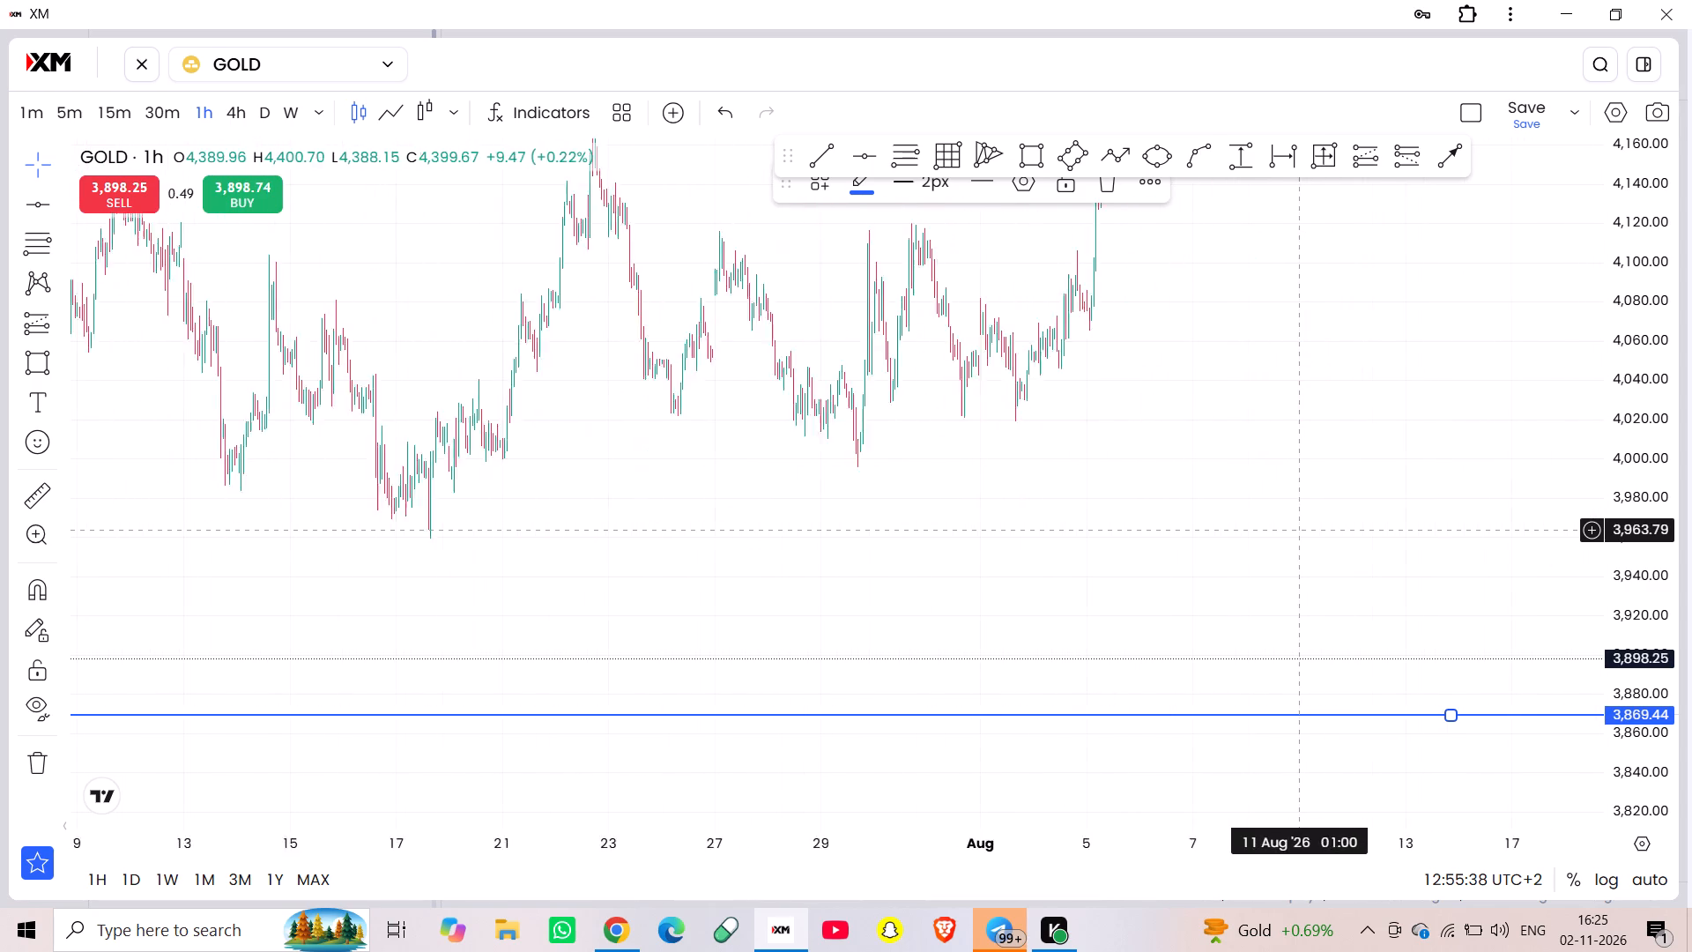
pyautogui.scroll(10, 1301, 530)
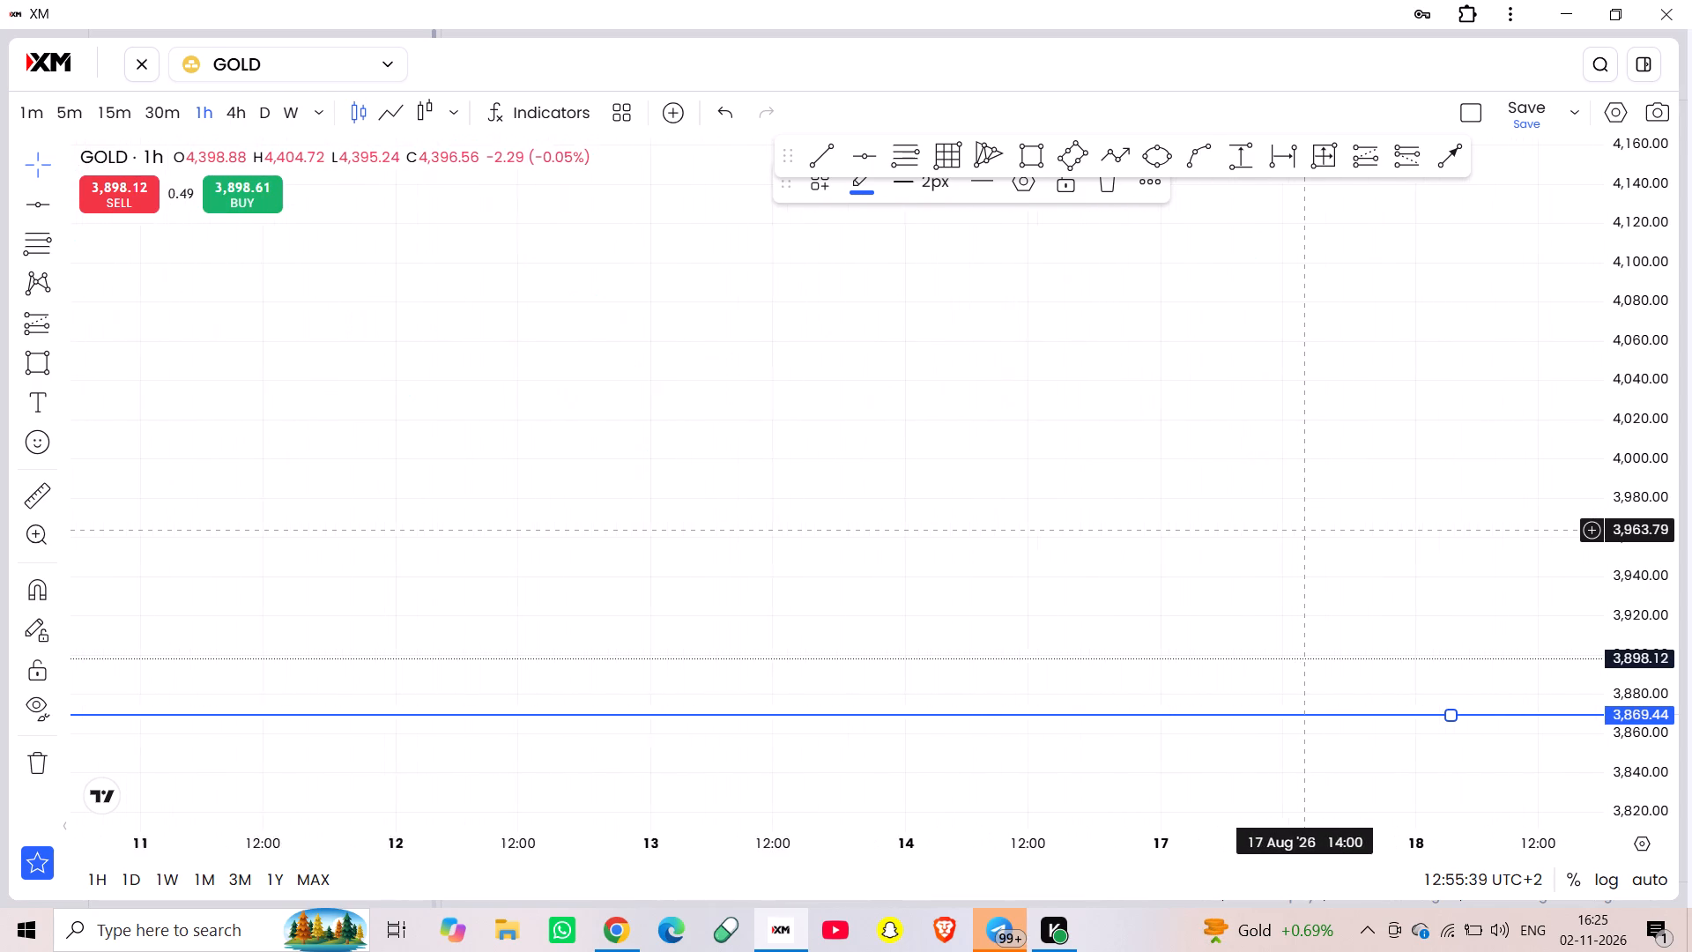
pyautogui.hscroll(-15, 1301, 530)
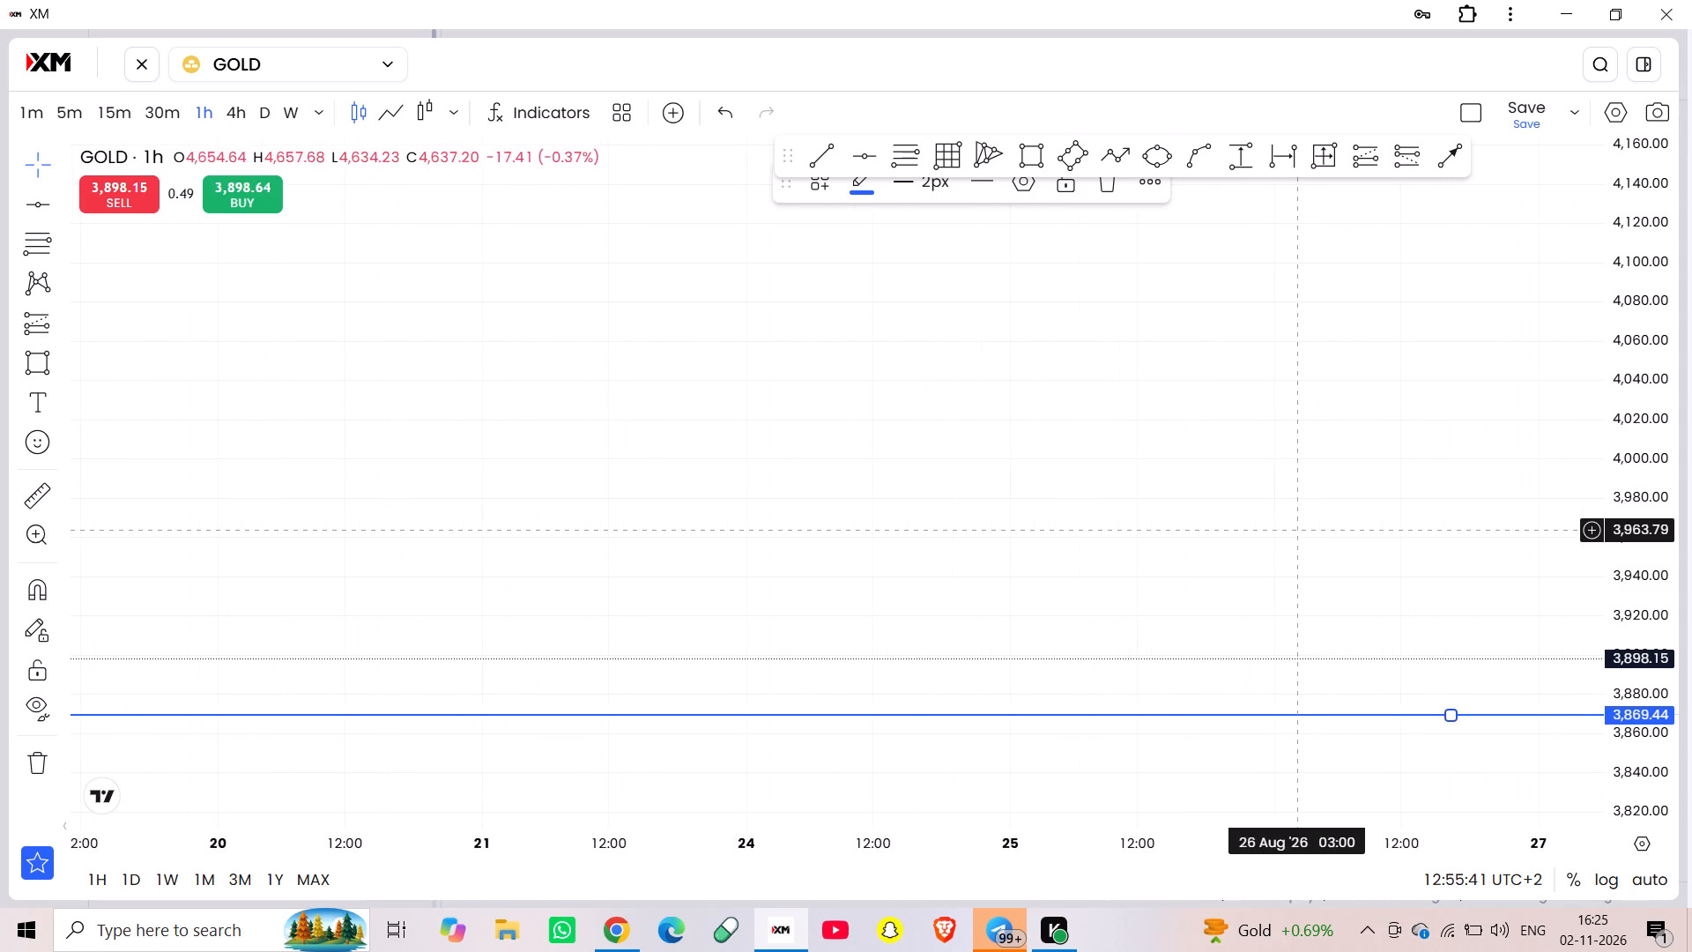
pyautogui.hscroll(-7, 1301, 530)
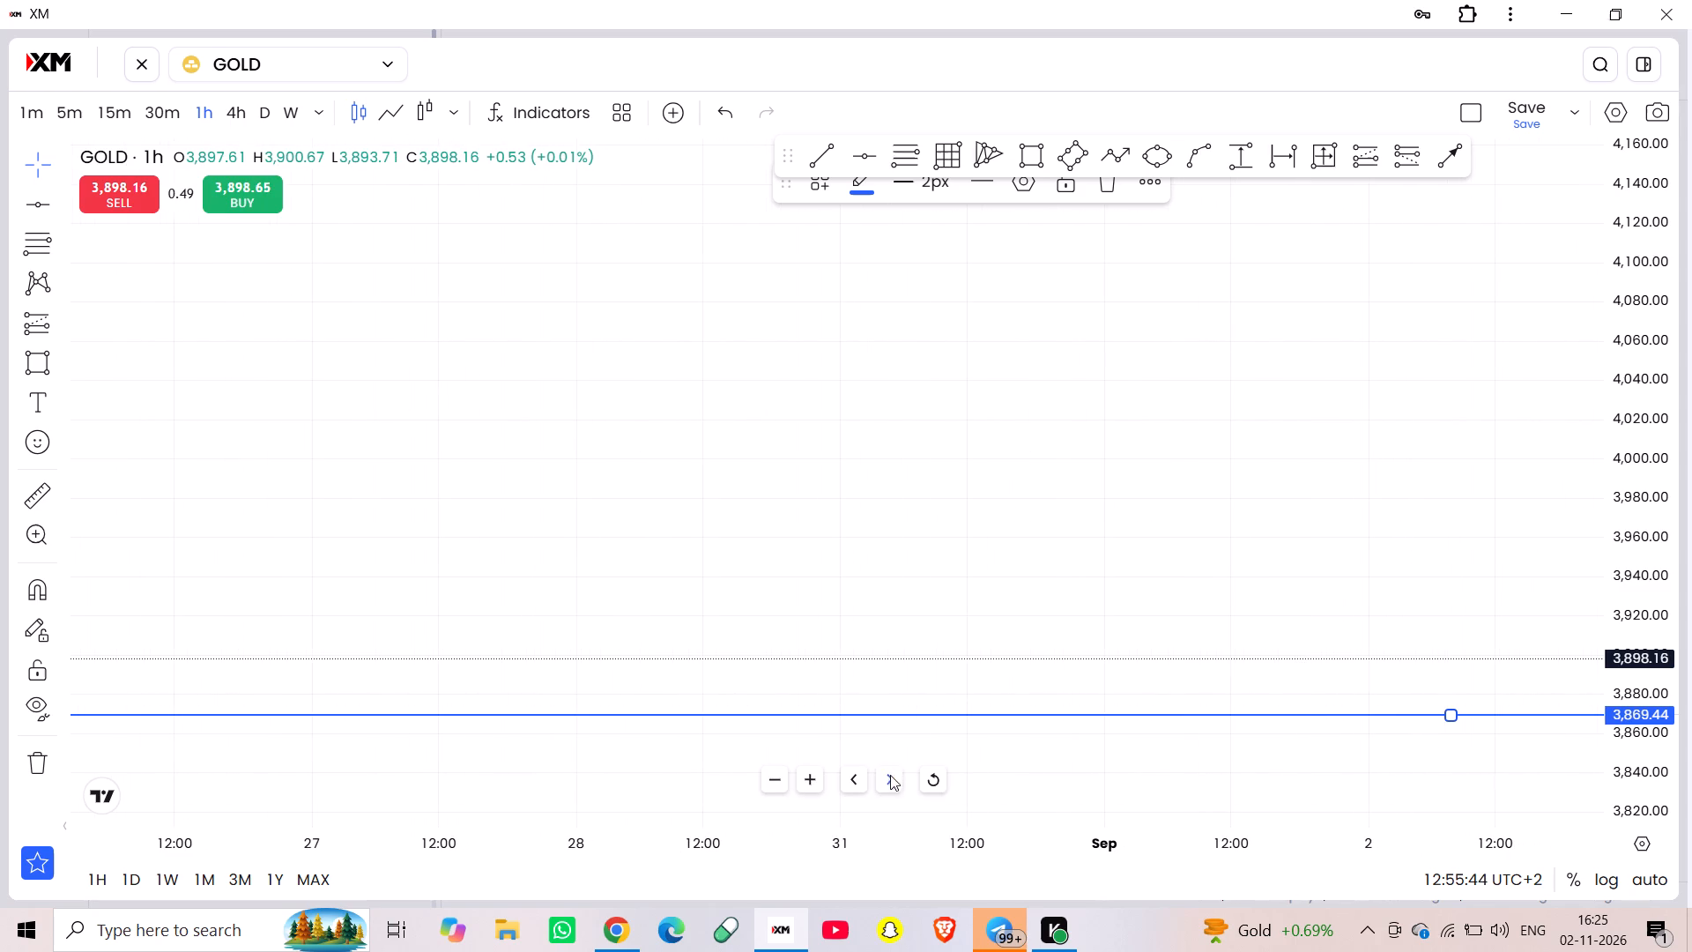
pyautogui.click(937, 785)
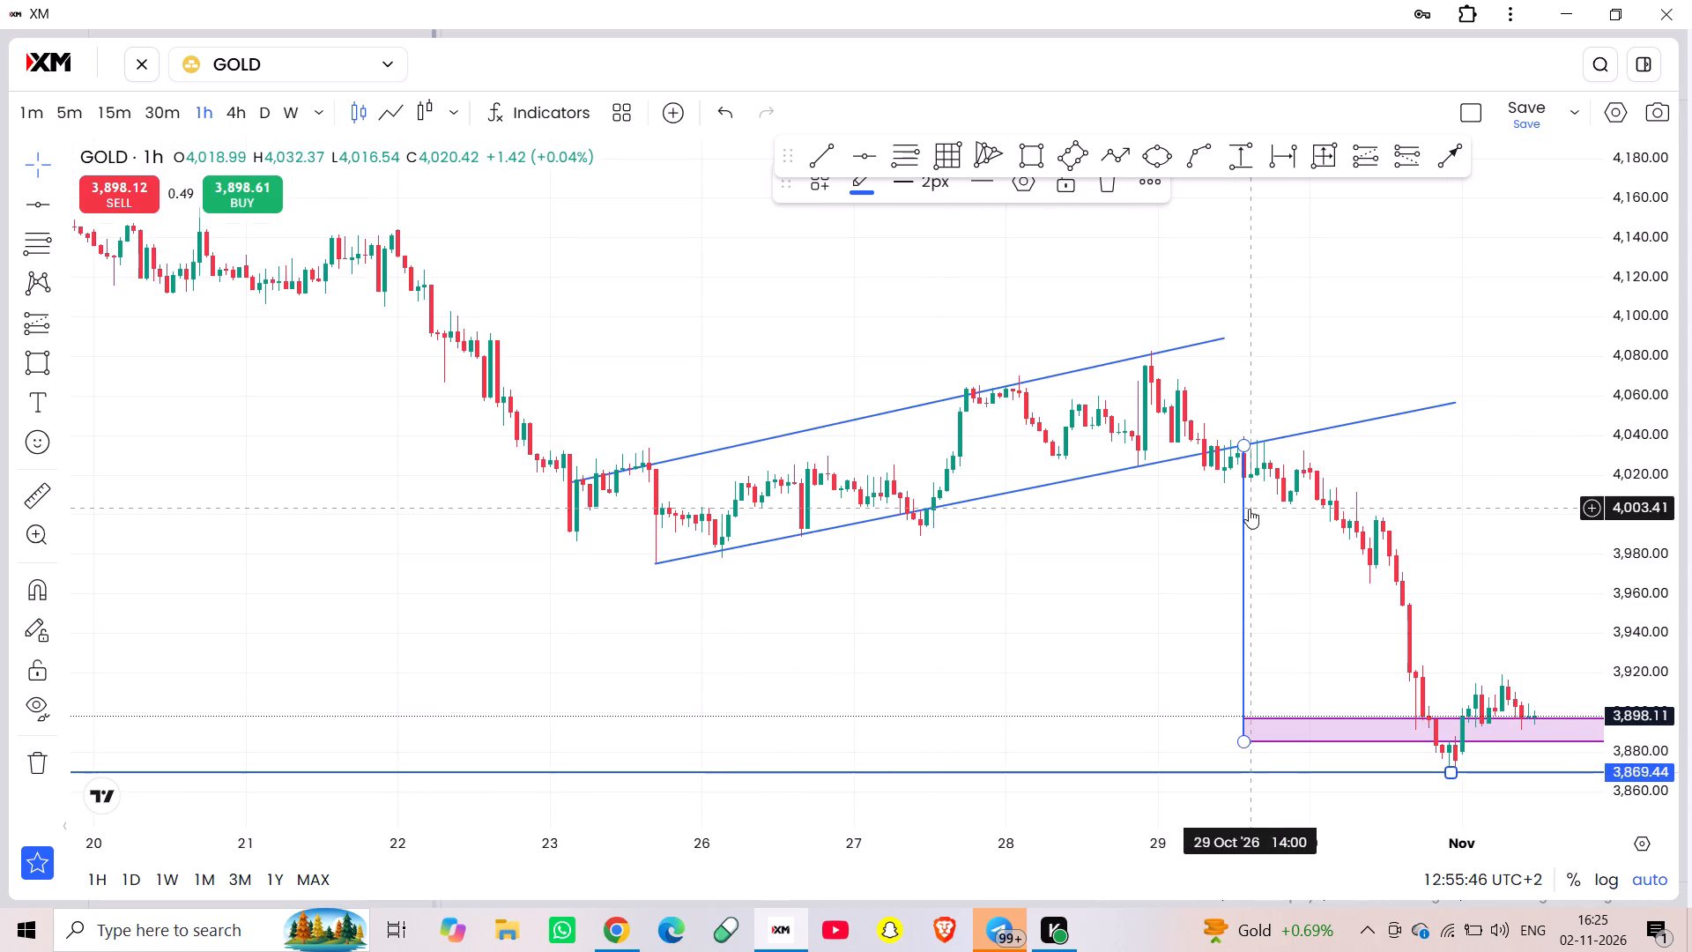
# Examine the rising channel, its breakdown, the target rectangle and the support line against the recent GOLD candles.
pyautogui.hscroll(-8, 1249, 509)
pyautogui.scroll(2, 1249, 509)
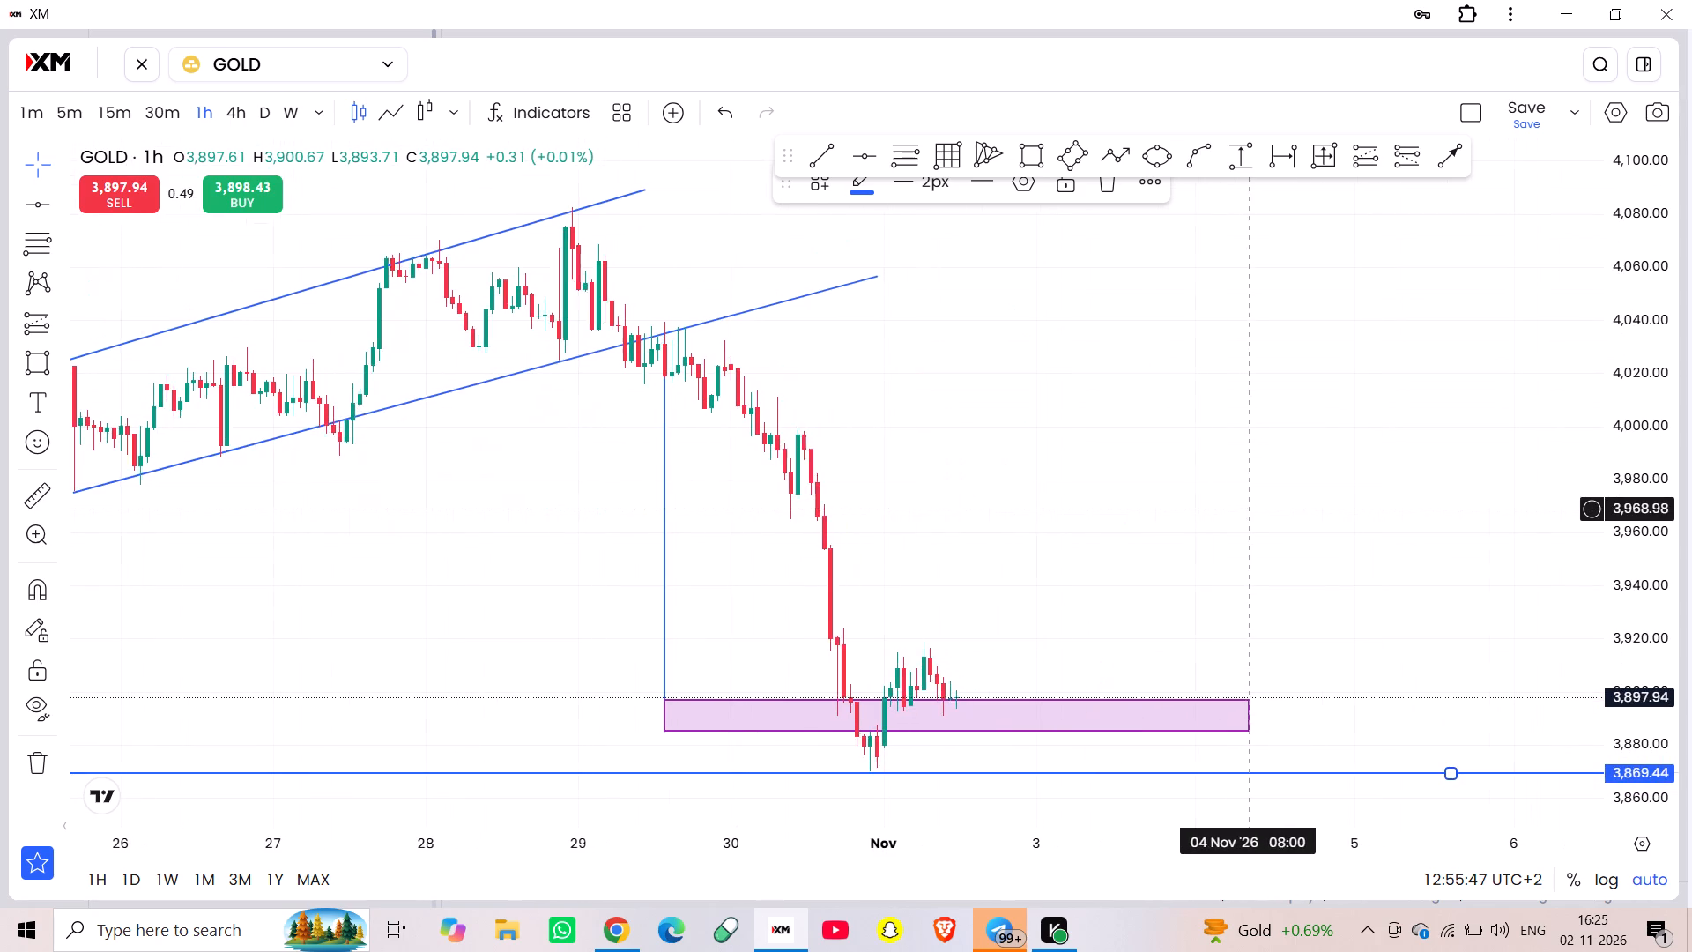
pyautogui.scroll(4, 1249, 509)
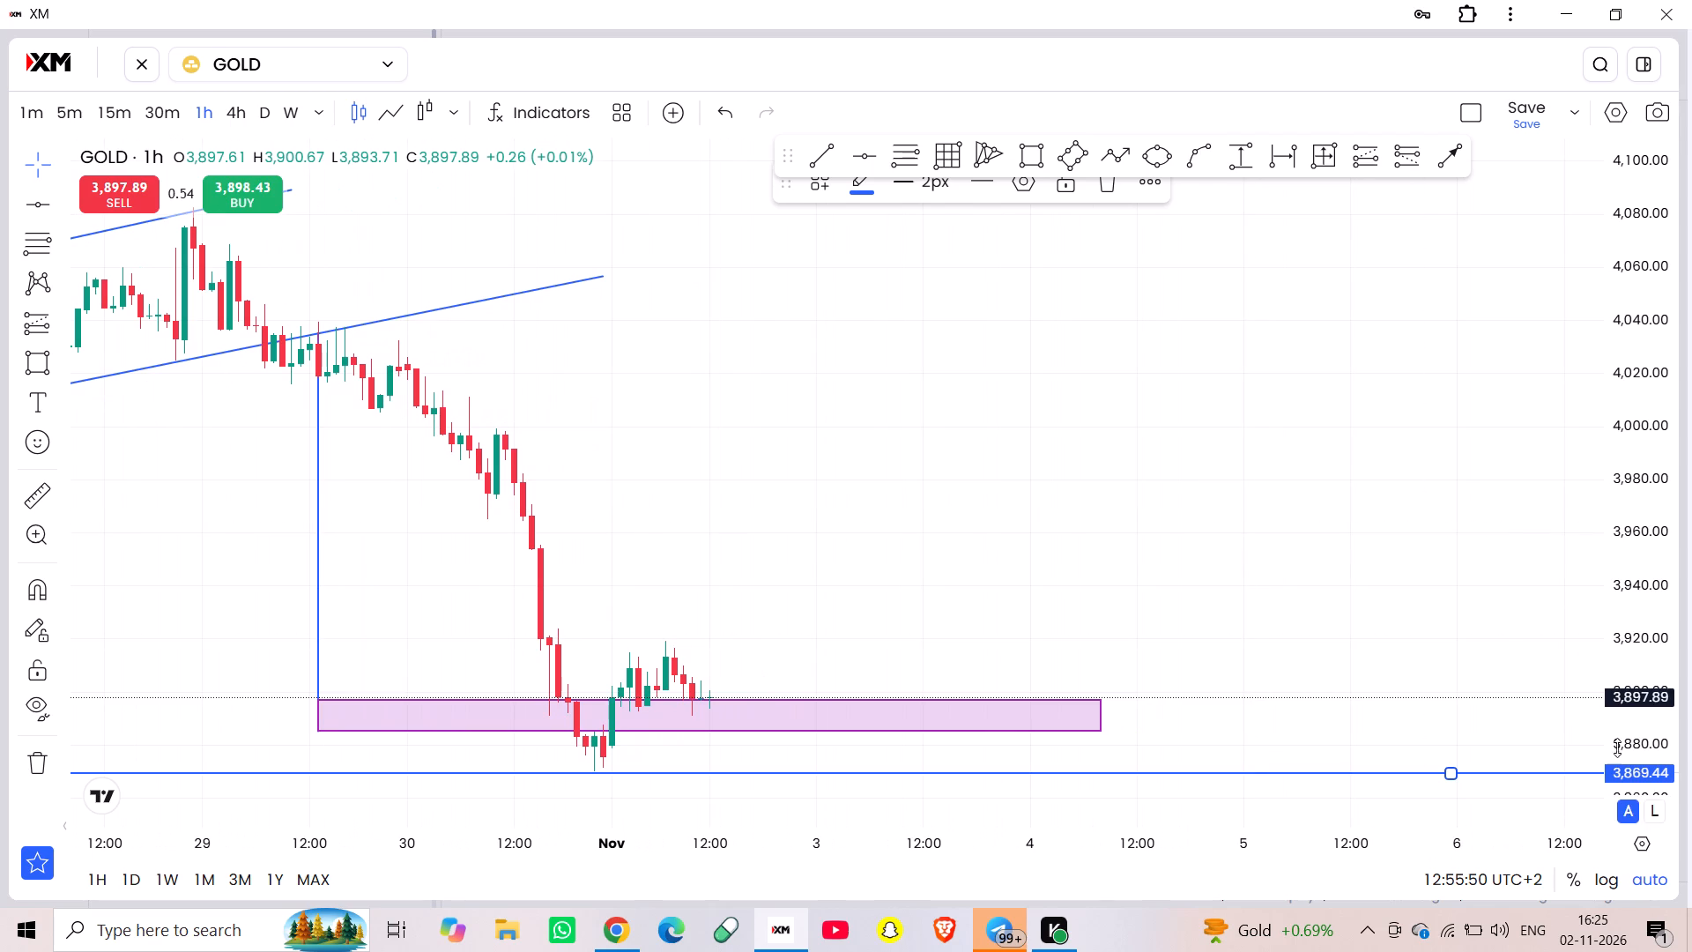
pyautogui.scroll(2, 1630, 750)
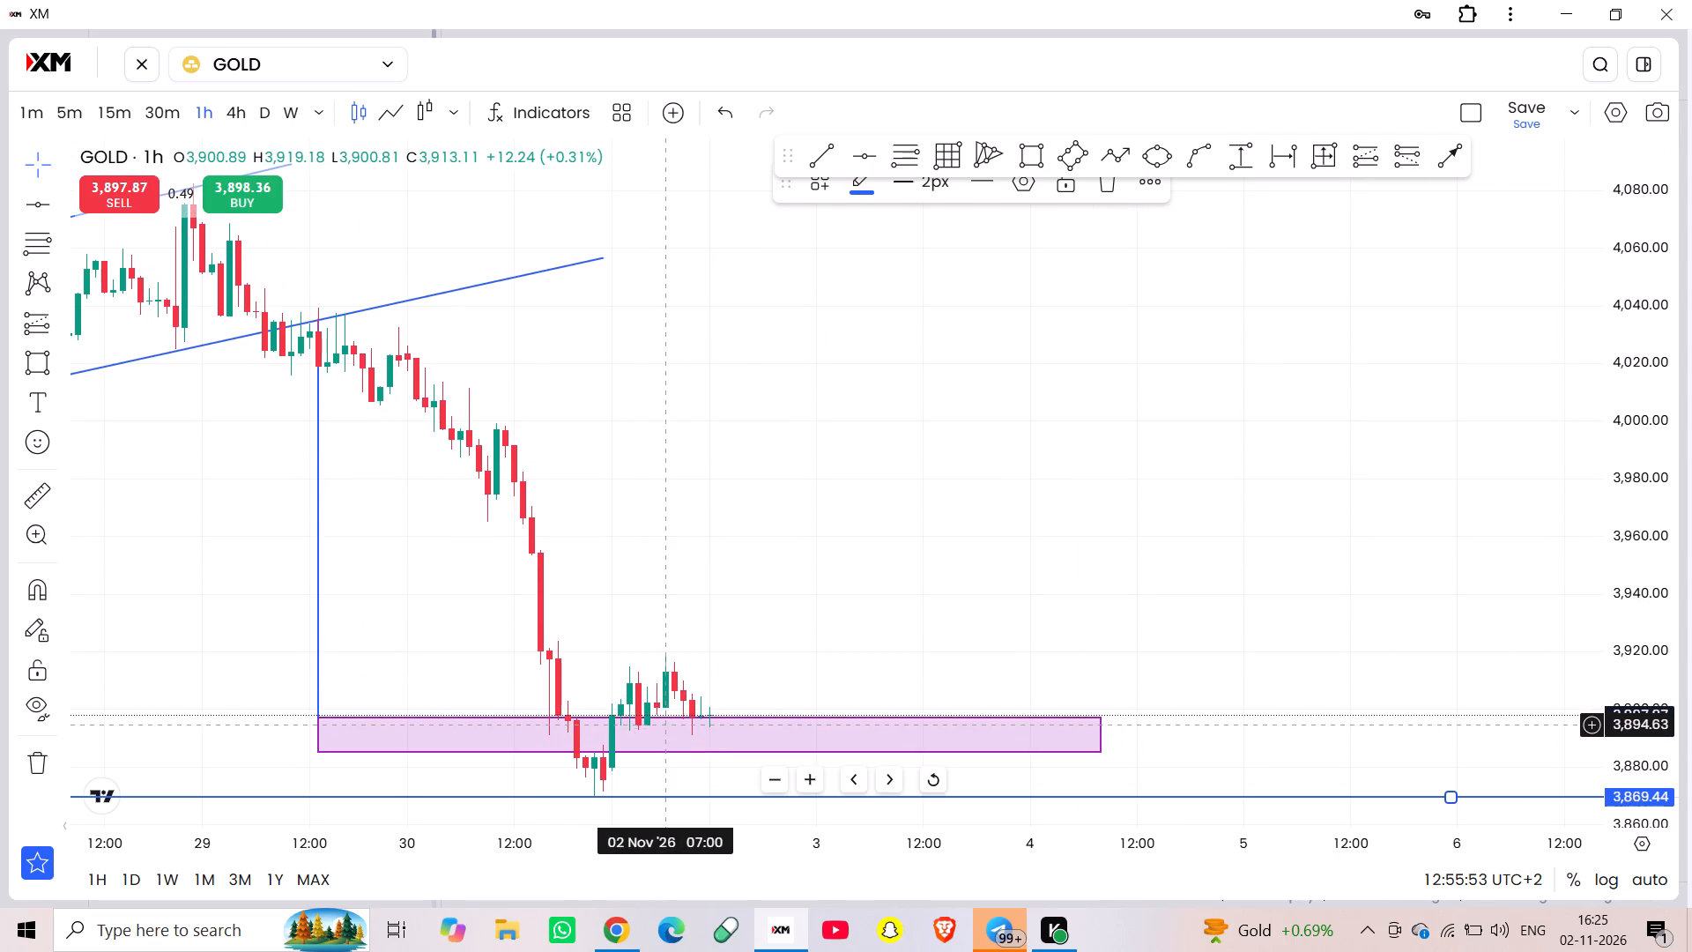
pyautogui.moveTo(926, 610); pyautogui.dragTo(969, 547)
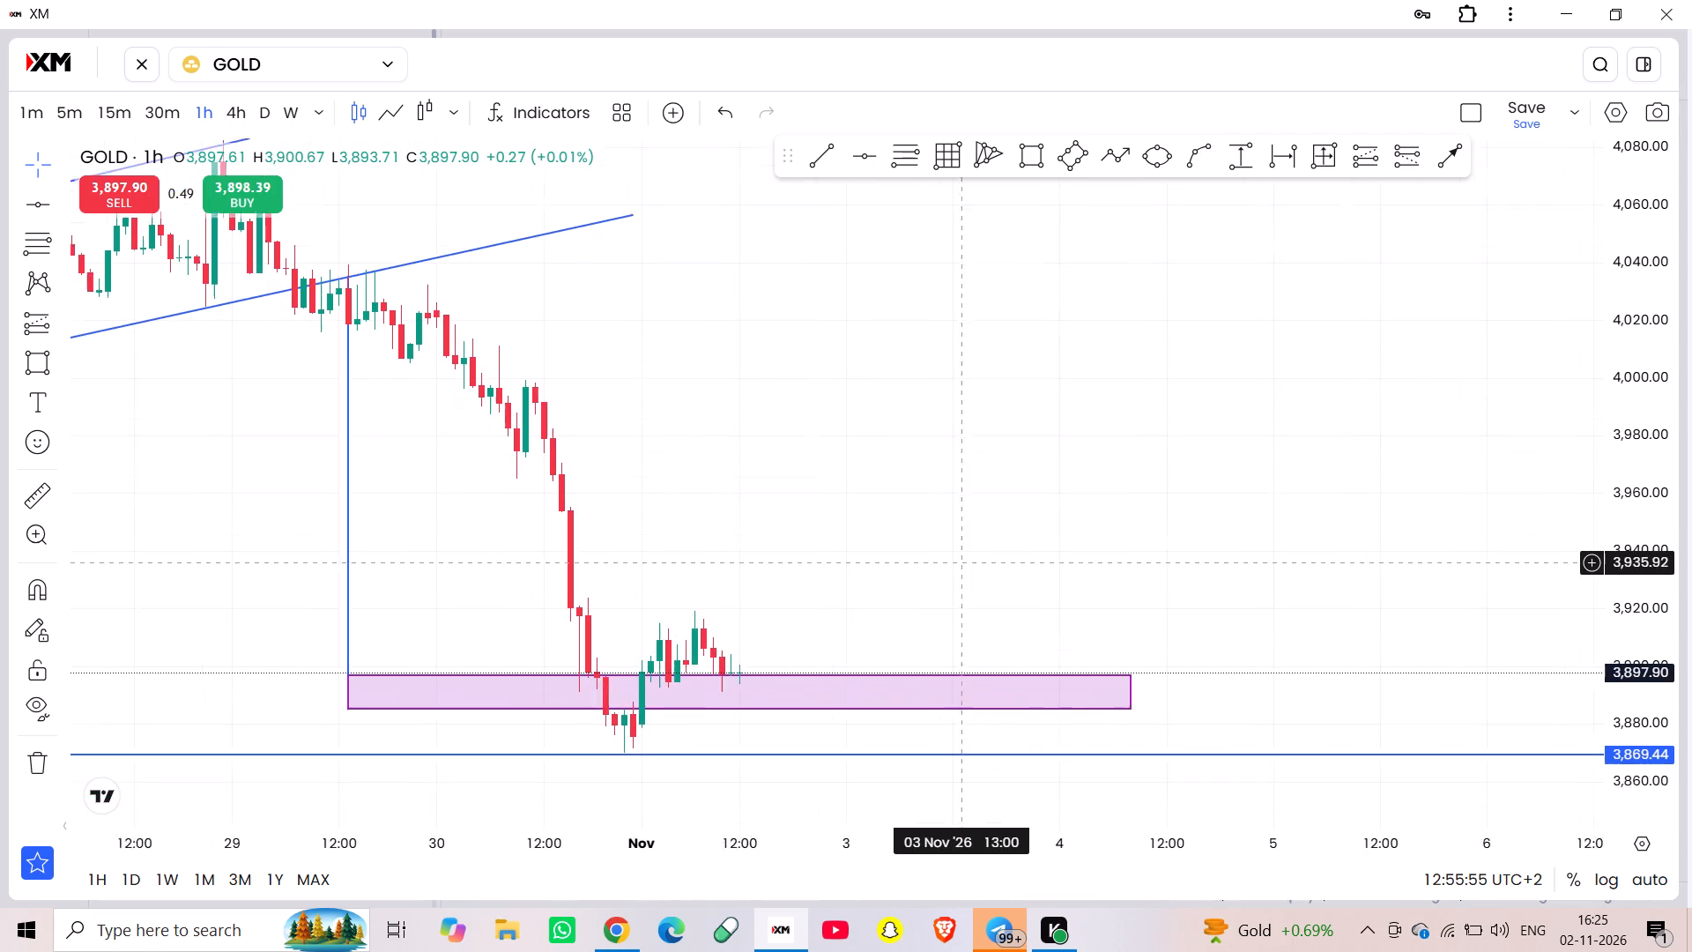
pyautogui.moveTo(969, 547); pyautogui.dragTo(980, 530)
pyautogui.hscroll(7, 974, 534)
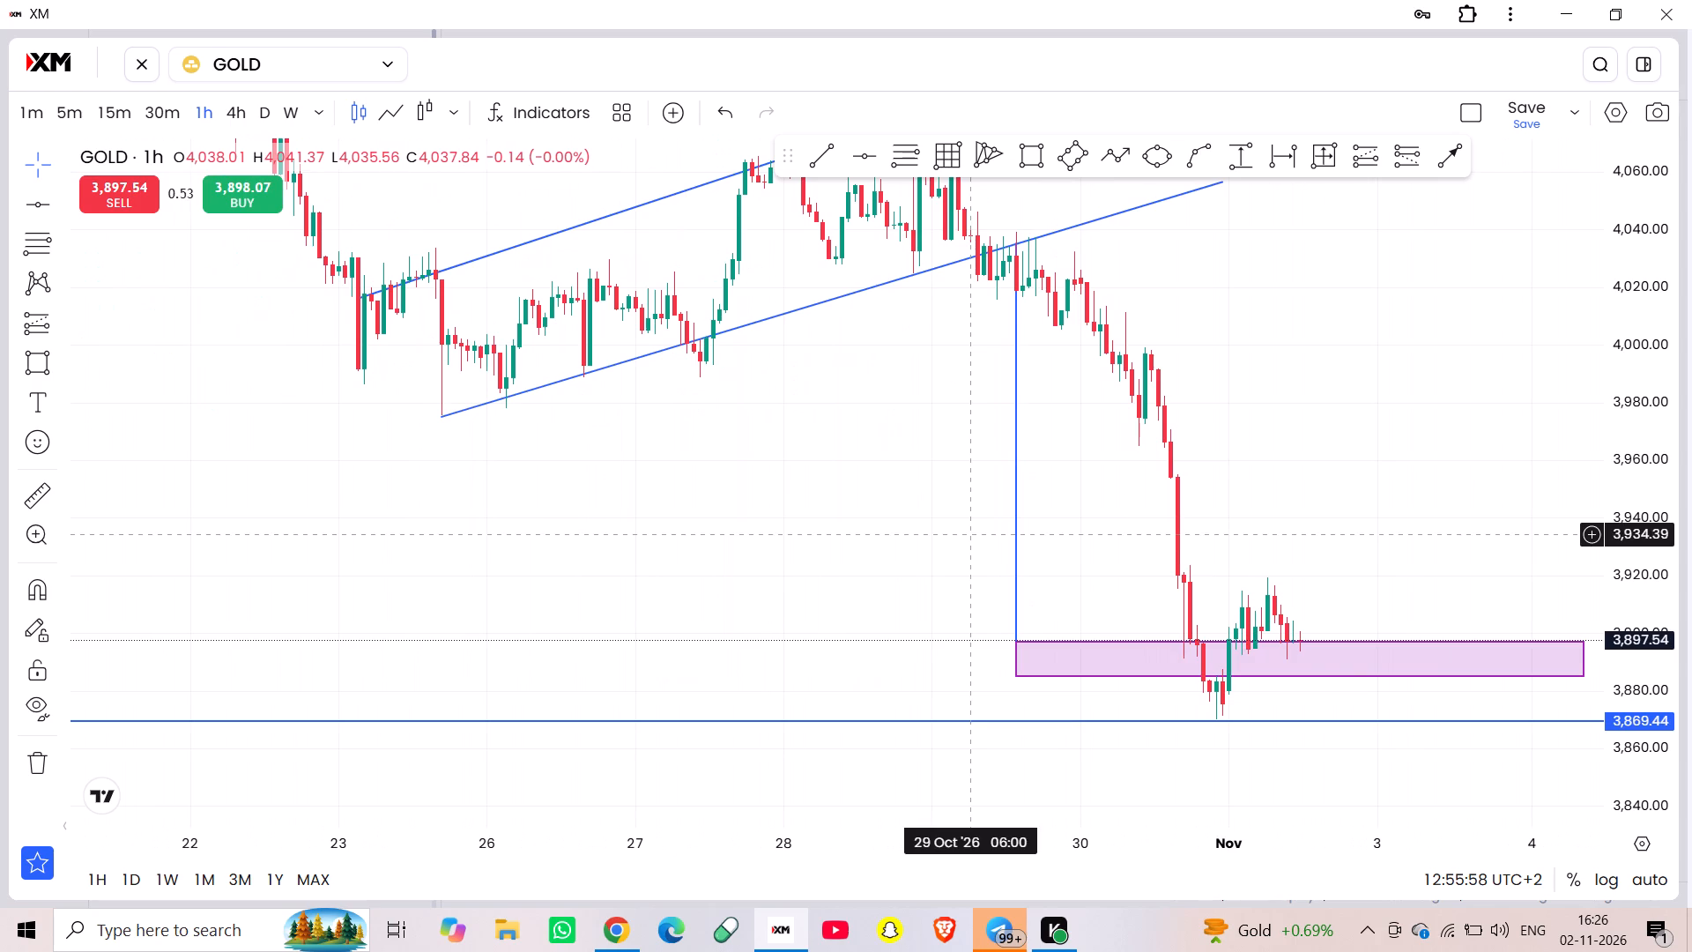
pyautogui.moveTo(891, 462); pyautogui.dragTo(875, 667)
pyautogui.scroll(-2, 875, 667)
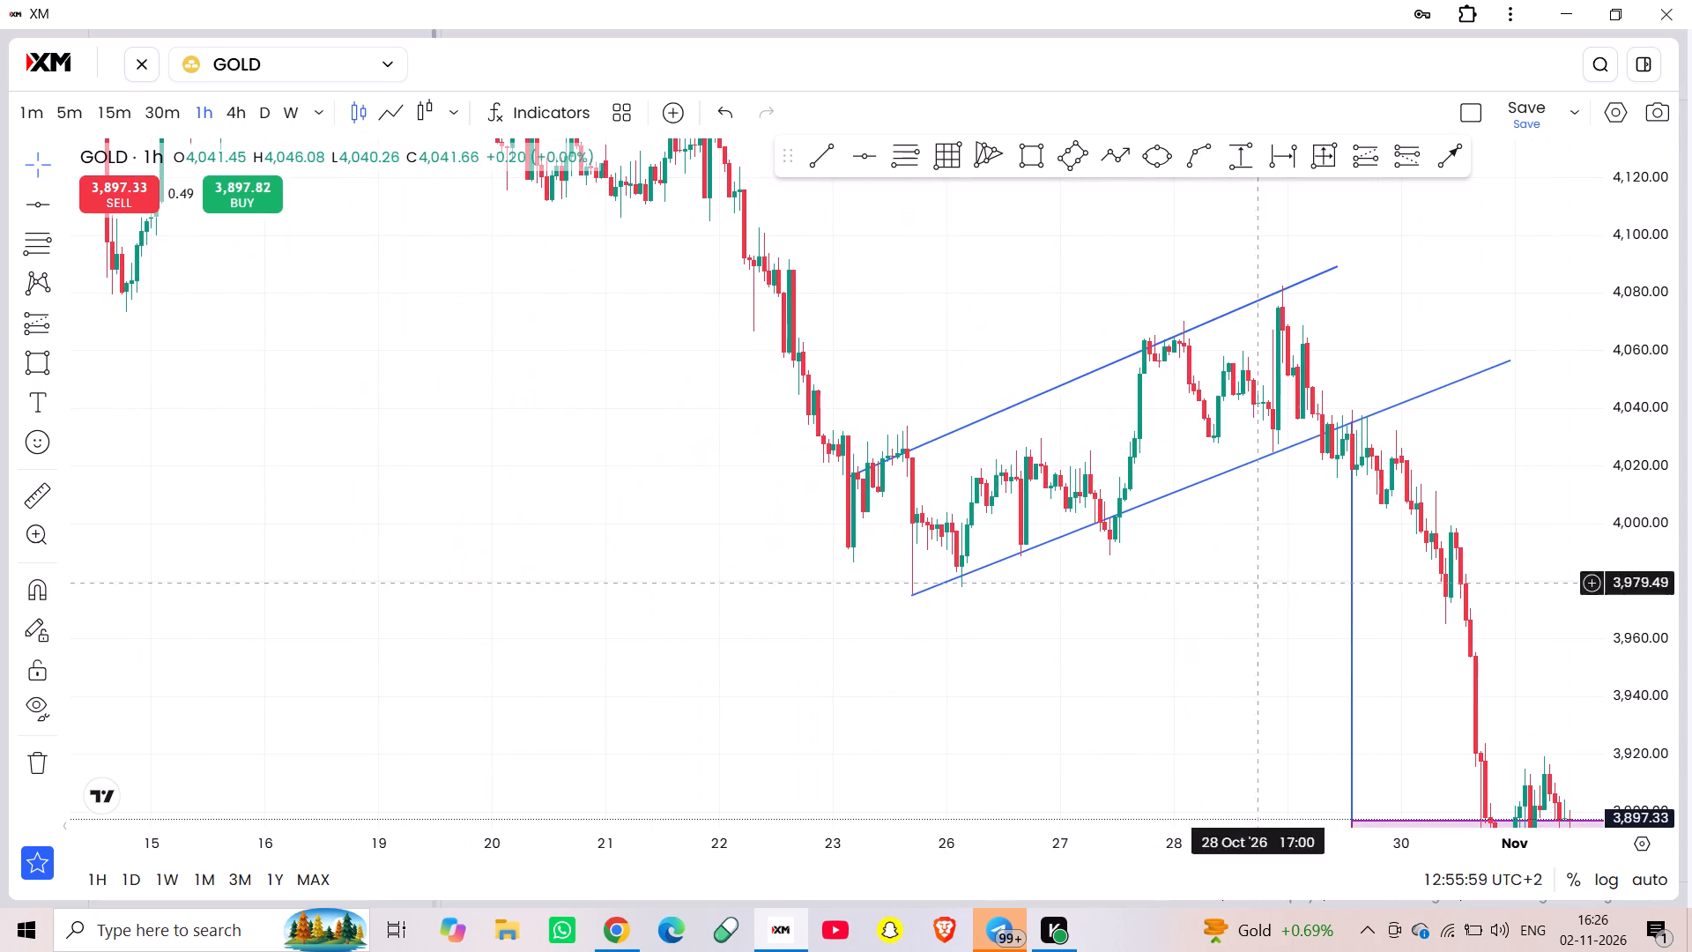
pyautogui.scroll(-5, 1647, 669)
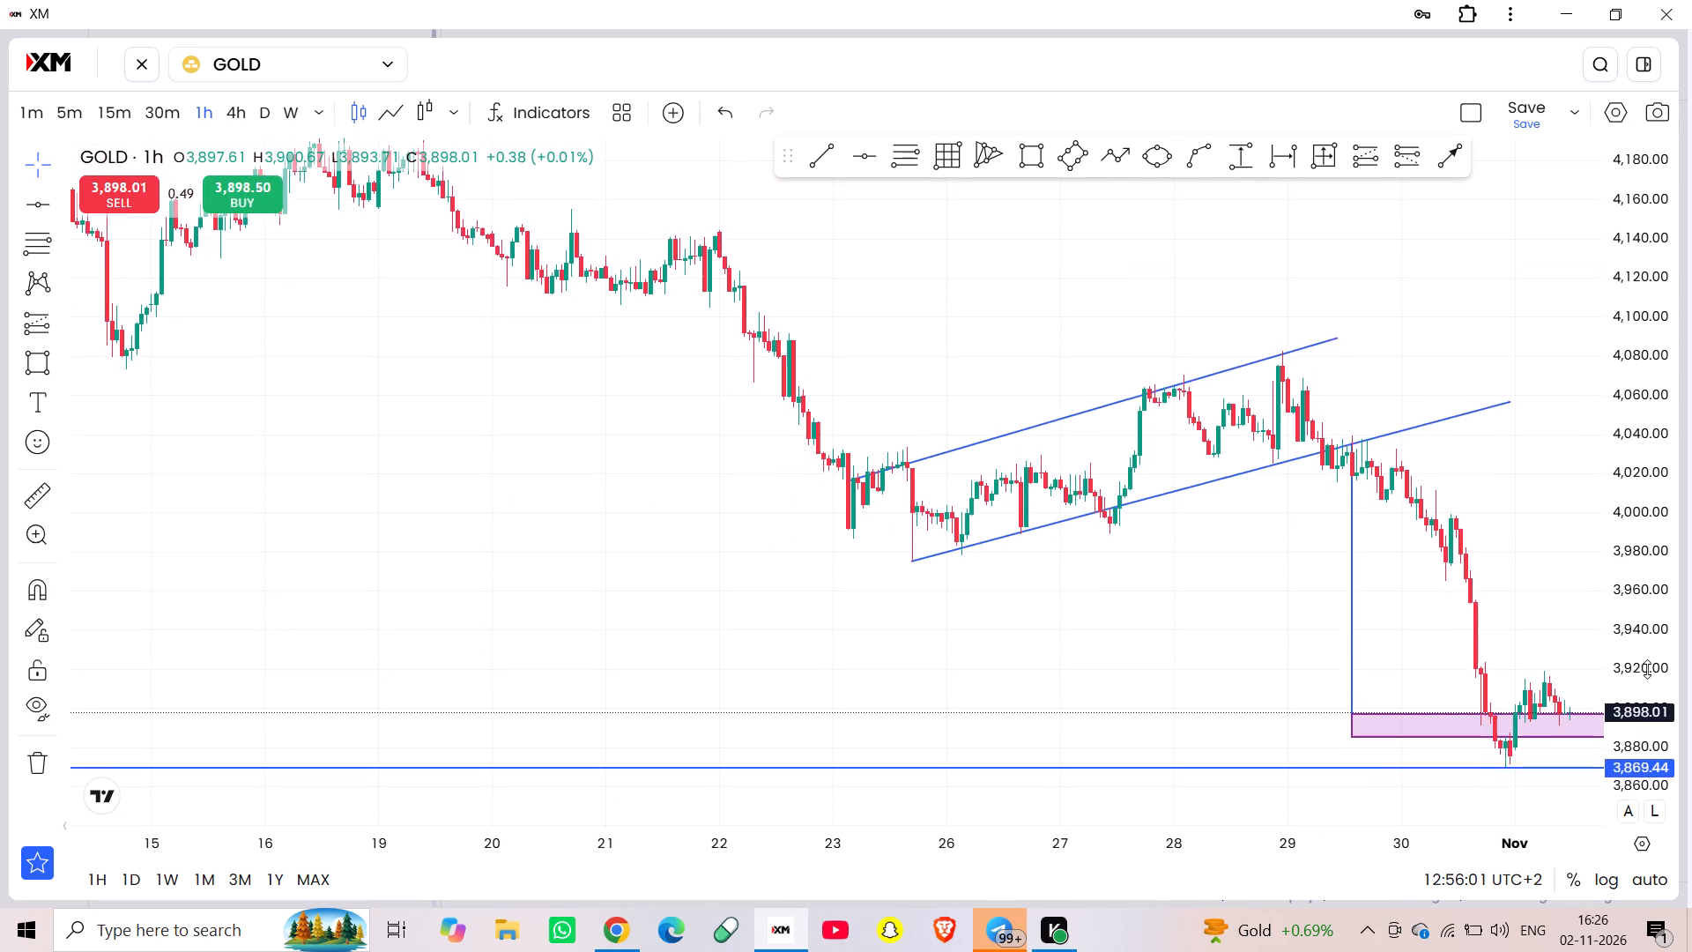
pyautogui.scroll(-5, 1647, 669)
pyautogui.scroll(7, 1647, 669)
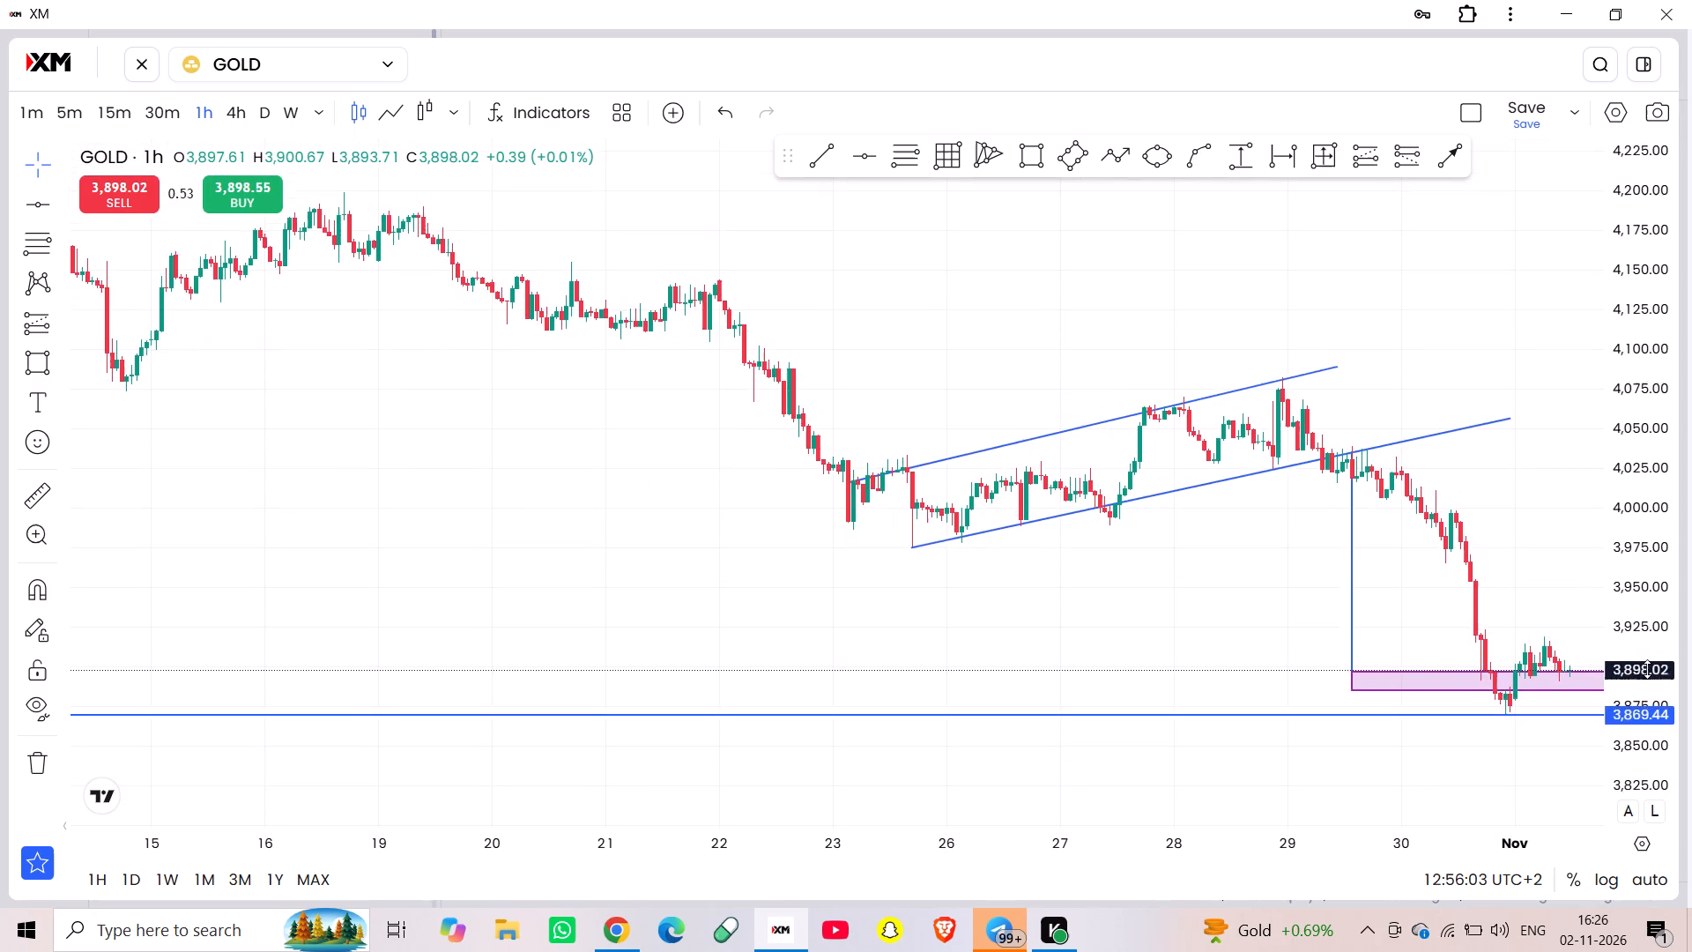
pyautogui.scroll(4, 1647, 669)
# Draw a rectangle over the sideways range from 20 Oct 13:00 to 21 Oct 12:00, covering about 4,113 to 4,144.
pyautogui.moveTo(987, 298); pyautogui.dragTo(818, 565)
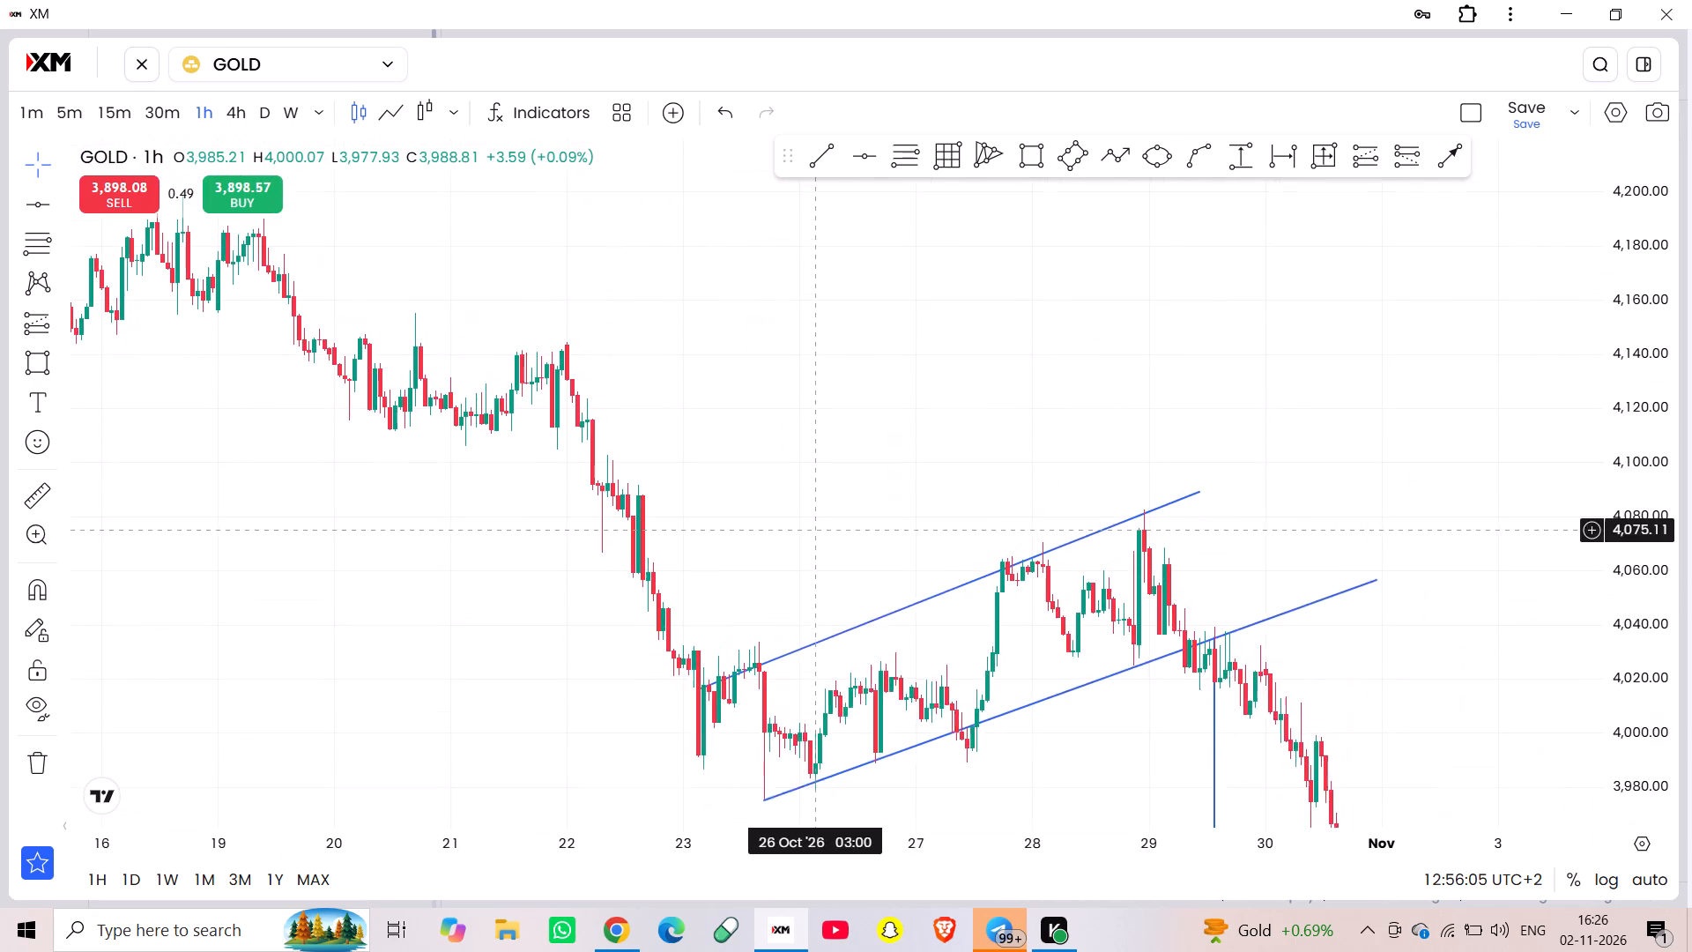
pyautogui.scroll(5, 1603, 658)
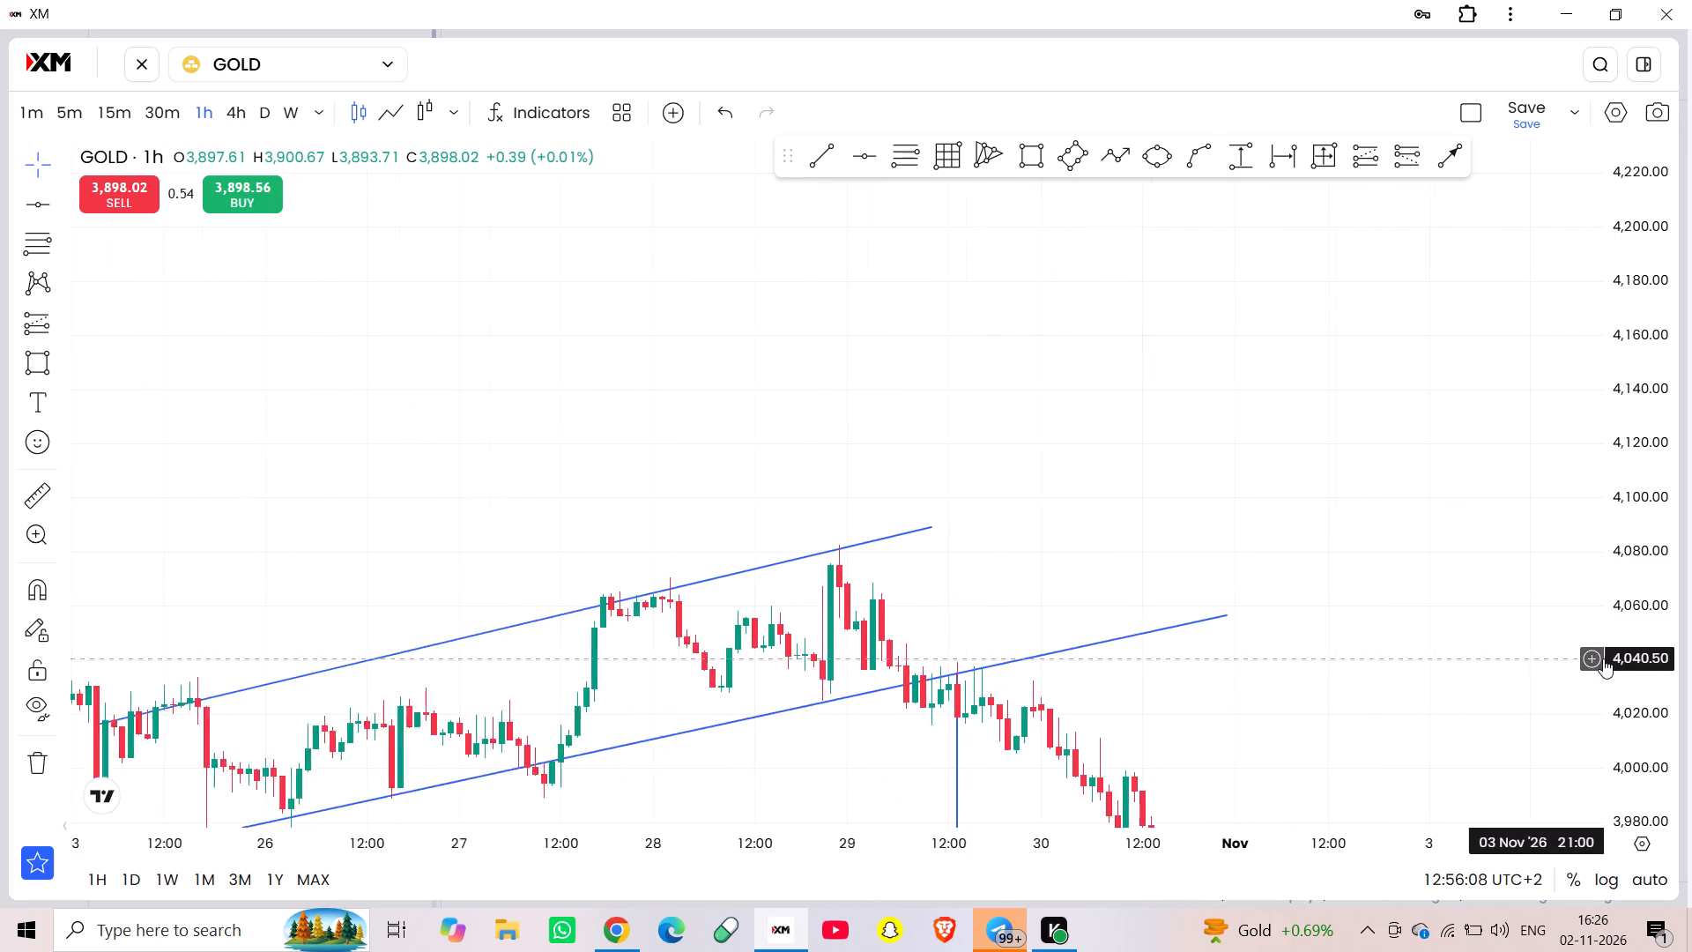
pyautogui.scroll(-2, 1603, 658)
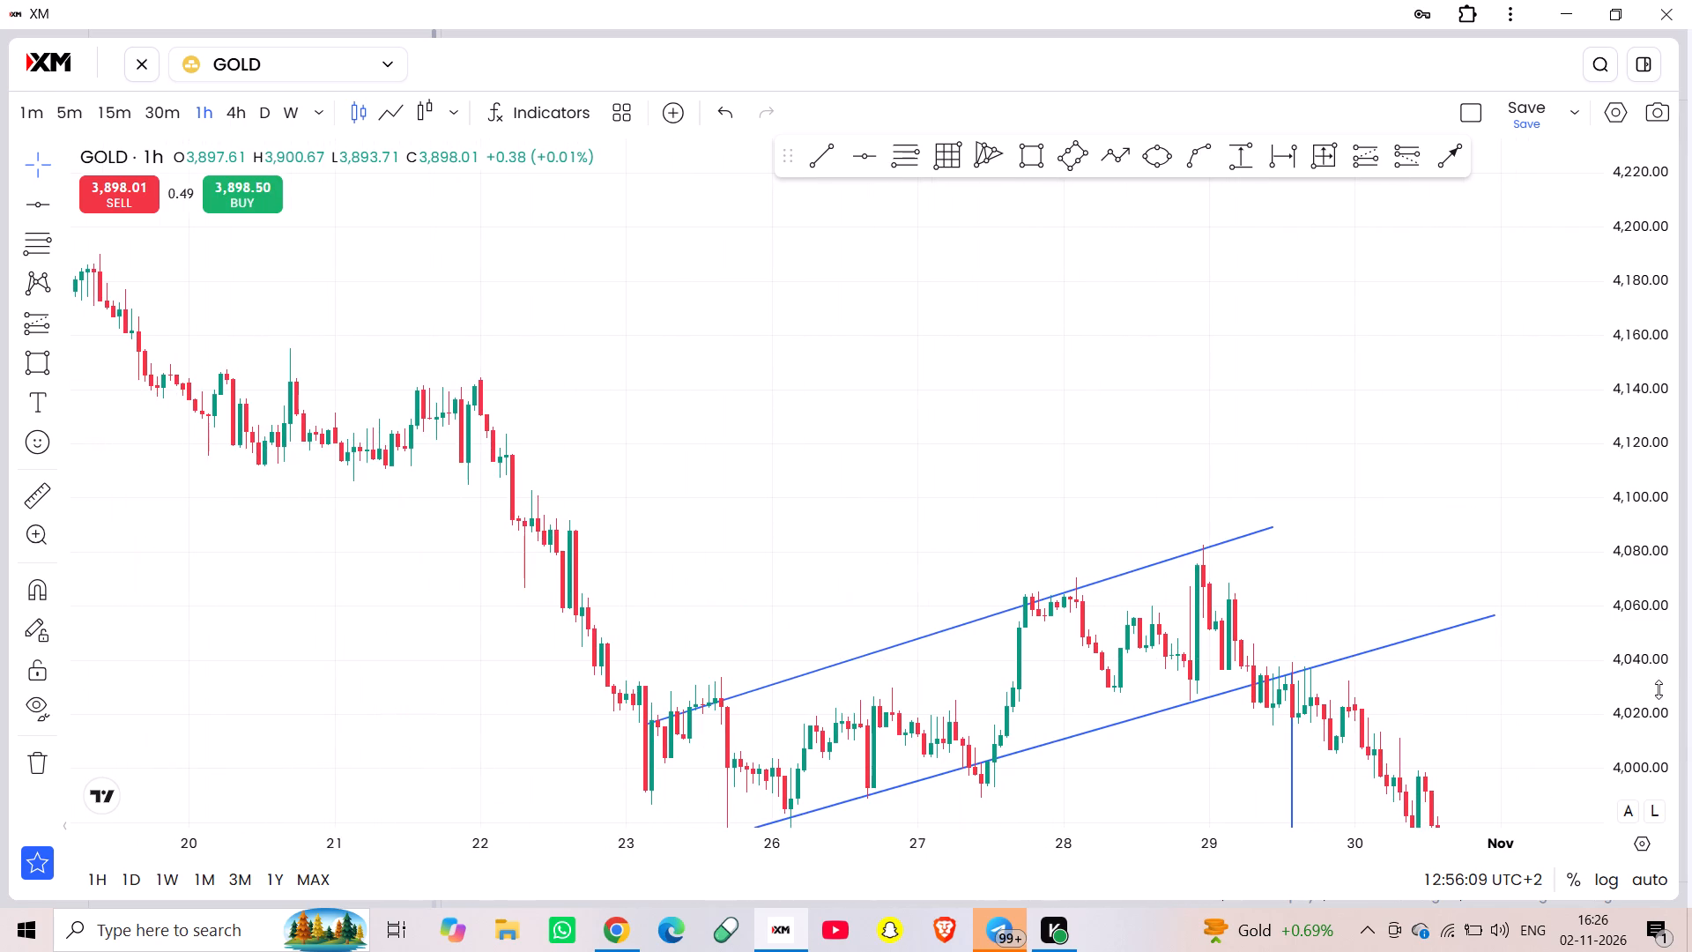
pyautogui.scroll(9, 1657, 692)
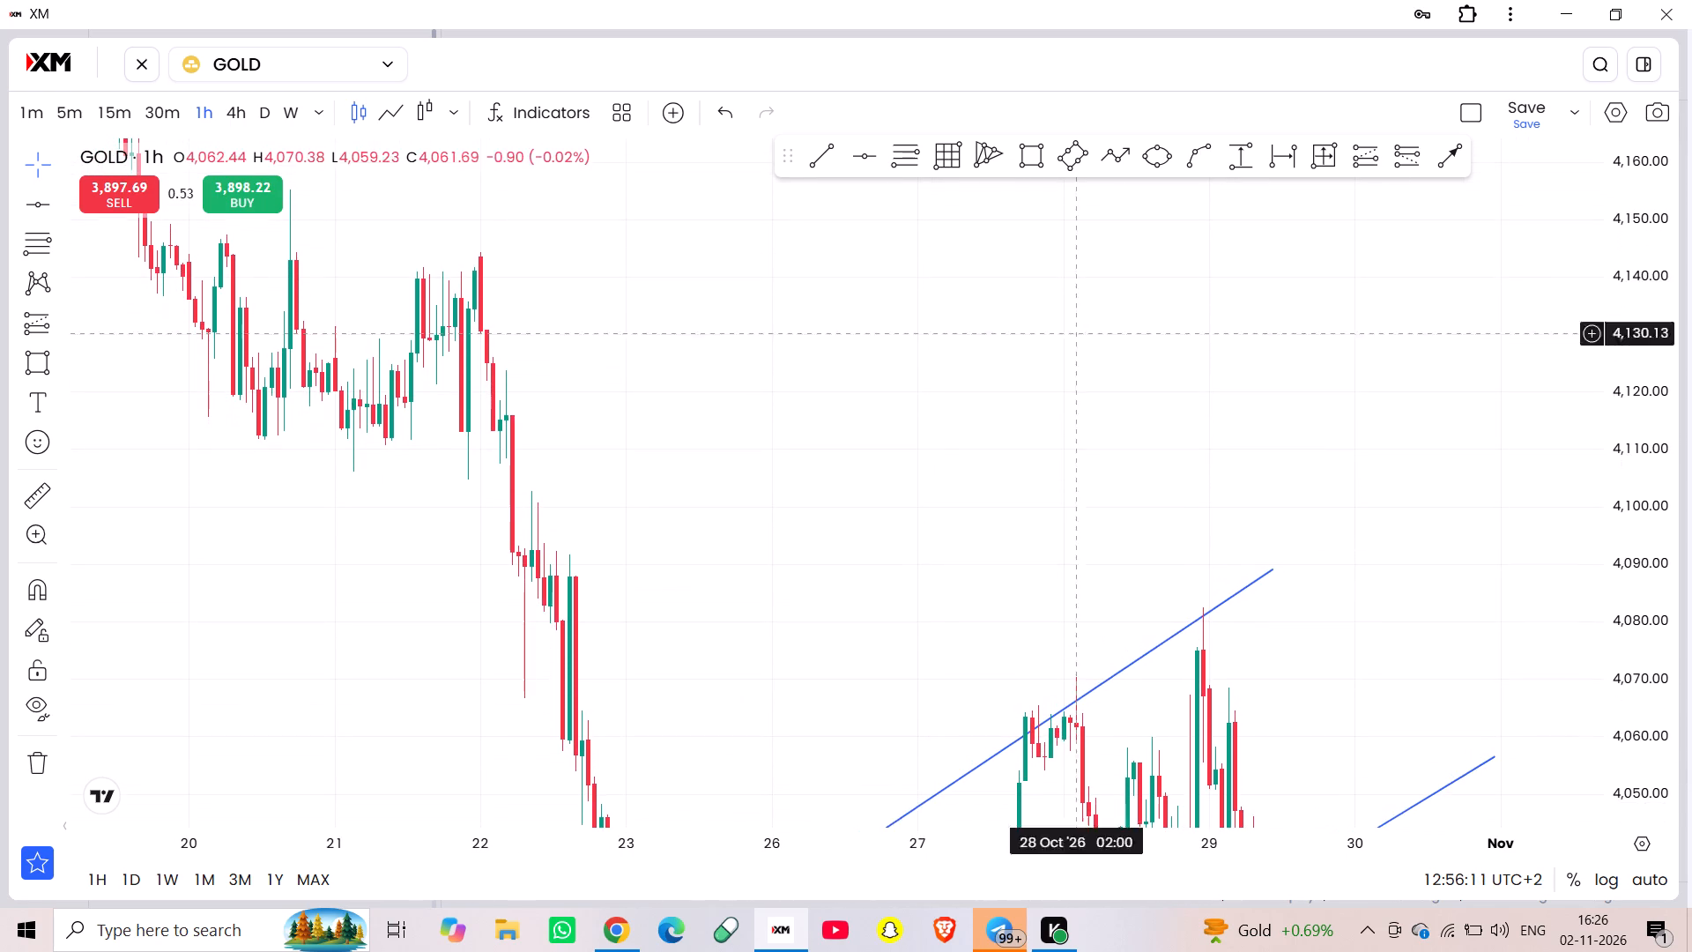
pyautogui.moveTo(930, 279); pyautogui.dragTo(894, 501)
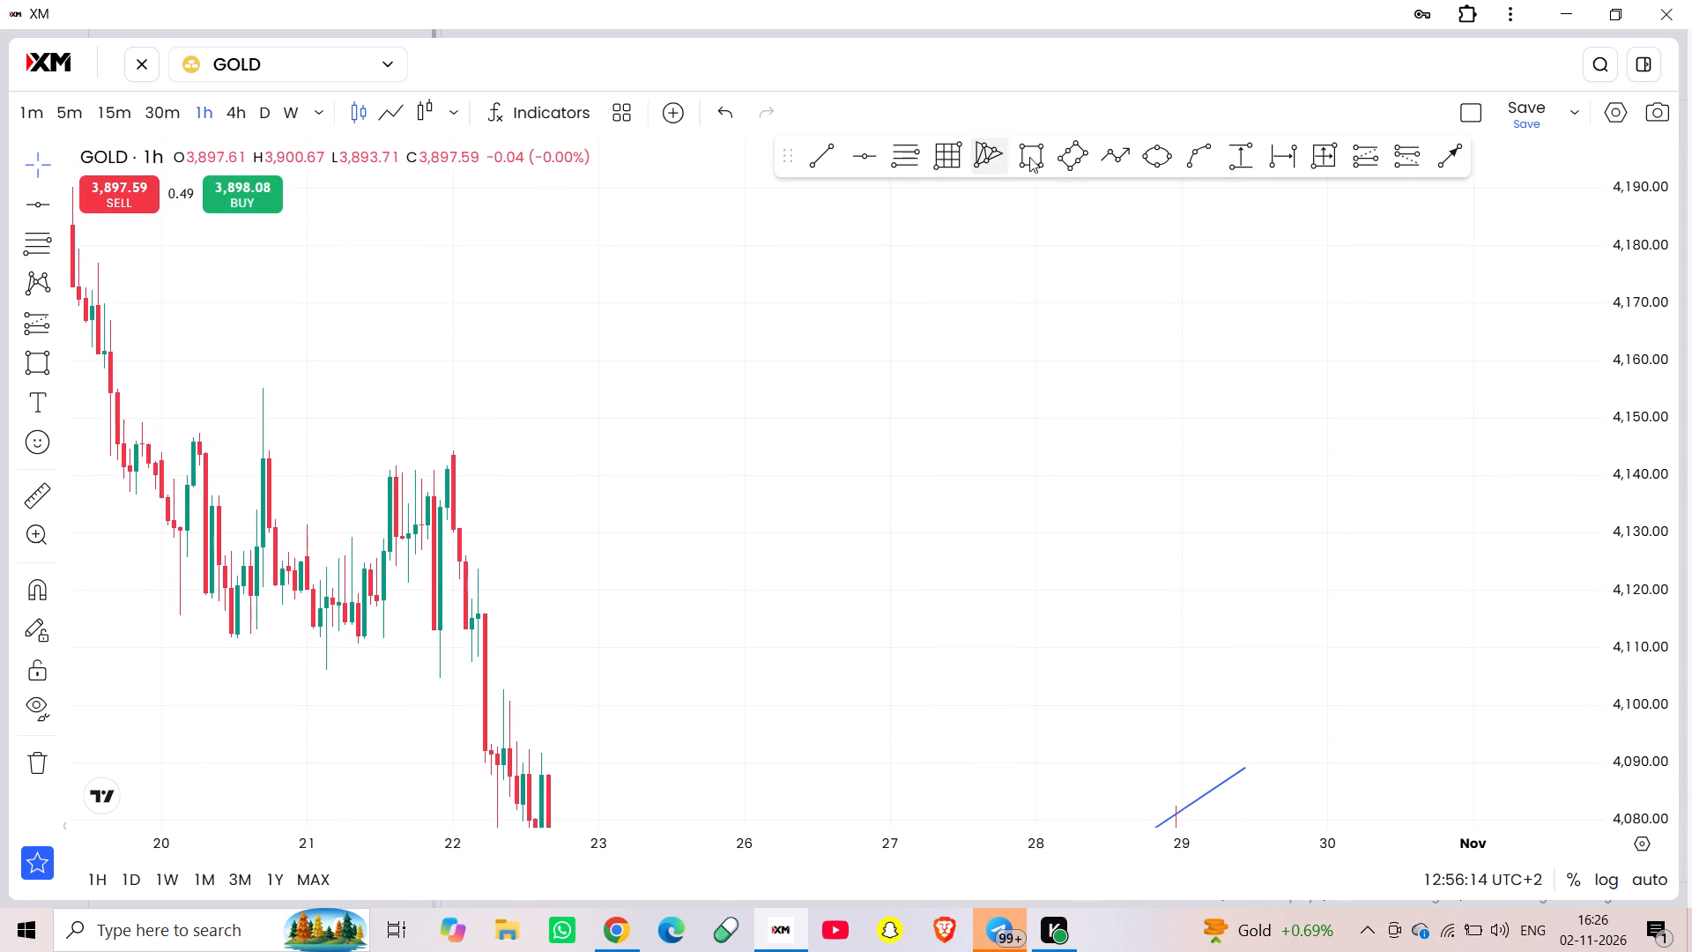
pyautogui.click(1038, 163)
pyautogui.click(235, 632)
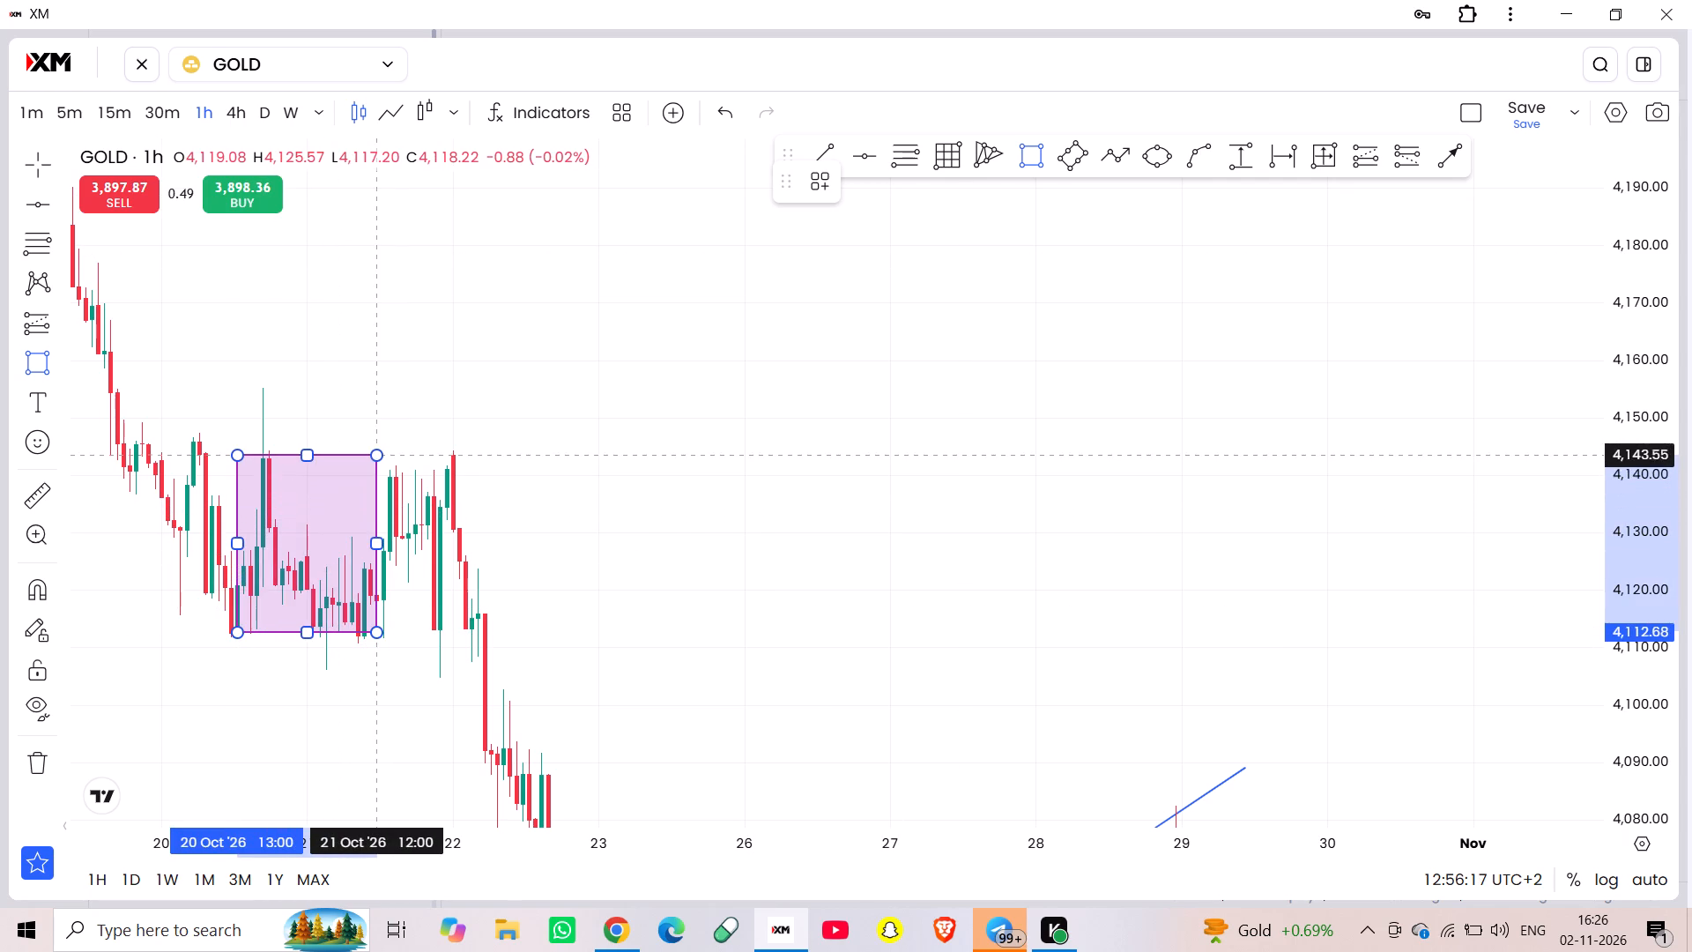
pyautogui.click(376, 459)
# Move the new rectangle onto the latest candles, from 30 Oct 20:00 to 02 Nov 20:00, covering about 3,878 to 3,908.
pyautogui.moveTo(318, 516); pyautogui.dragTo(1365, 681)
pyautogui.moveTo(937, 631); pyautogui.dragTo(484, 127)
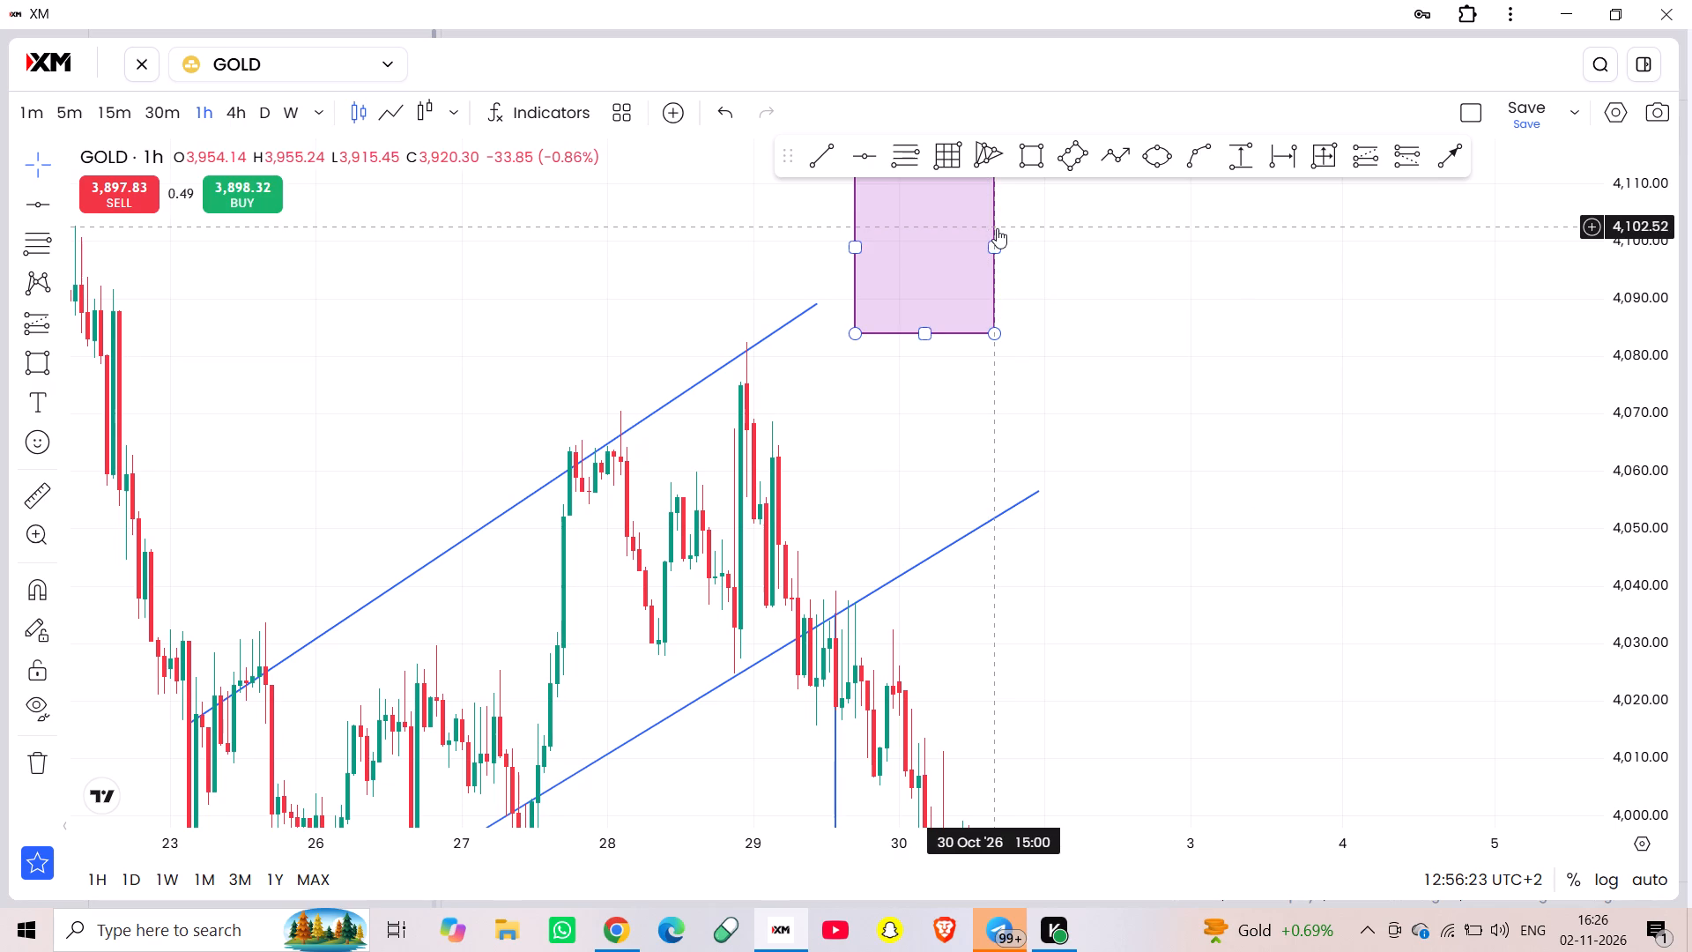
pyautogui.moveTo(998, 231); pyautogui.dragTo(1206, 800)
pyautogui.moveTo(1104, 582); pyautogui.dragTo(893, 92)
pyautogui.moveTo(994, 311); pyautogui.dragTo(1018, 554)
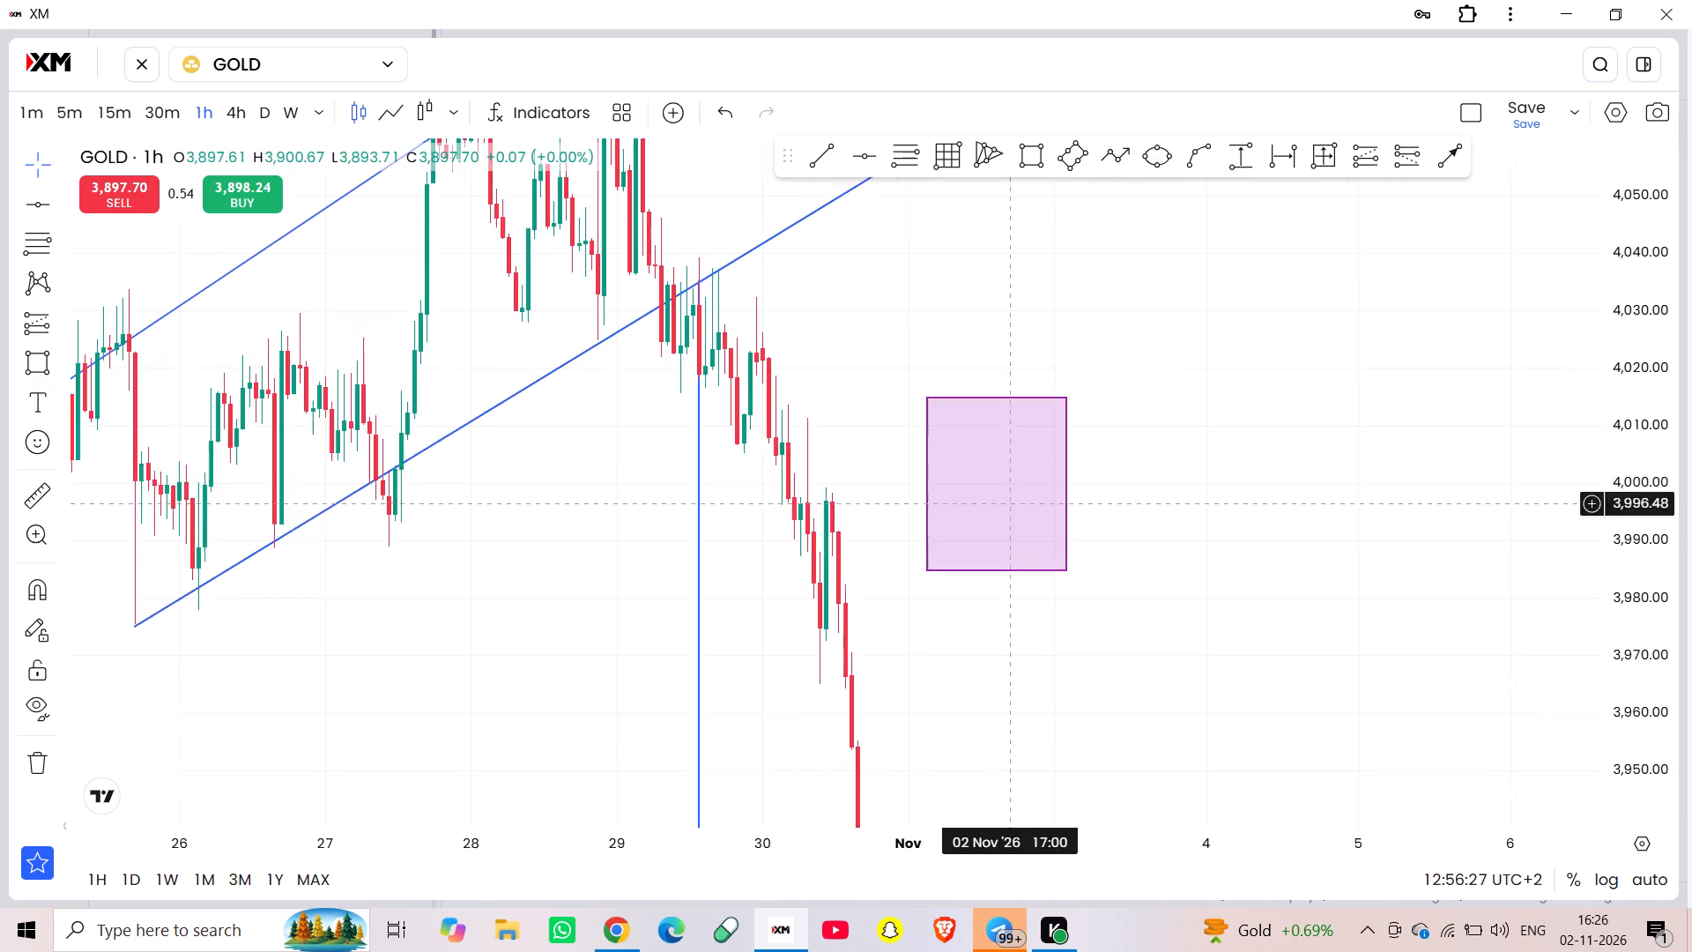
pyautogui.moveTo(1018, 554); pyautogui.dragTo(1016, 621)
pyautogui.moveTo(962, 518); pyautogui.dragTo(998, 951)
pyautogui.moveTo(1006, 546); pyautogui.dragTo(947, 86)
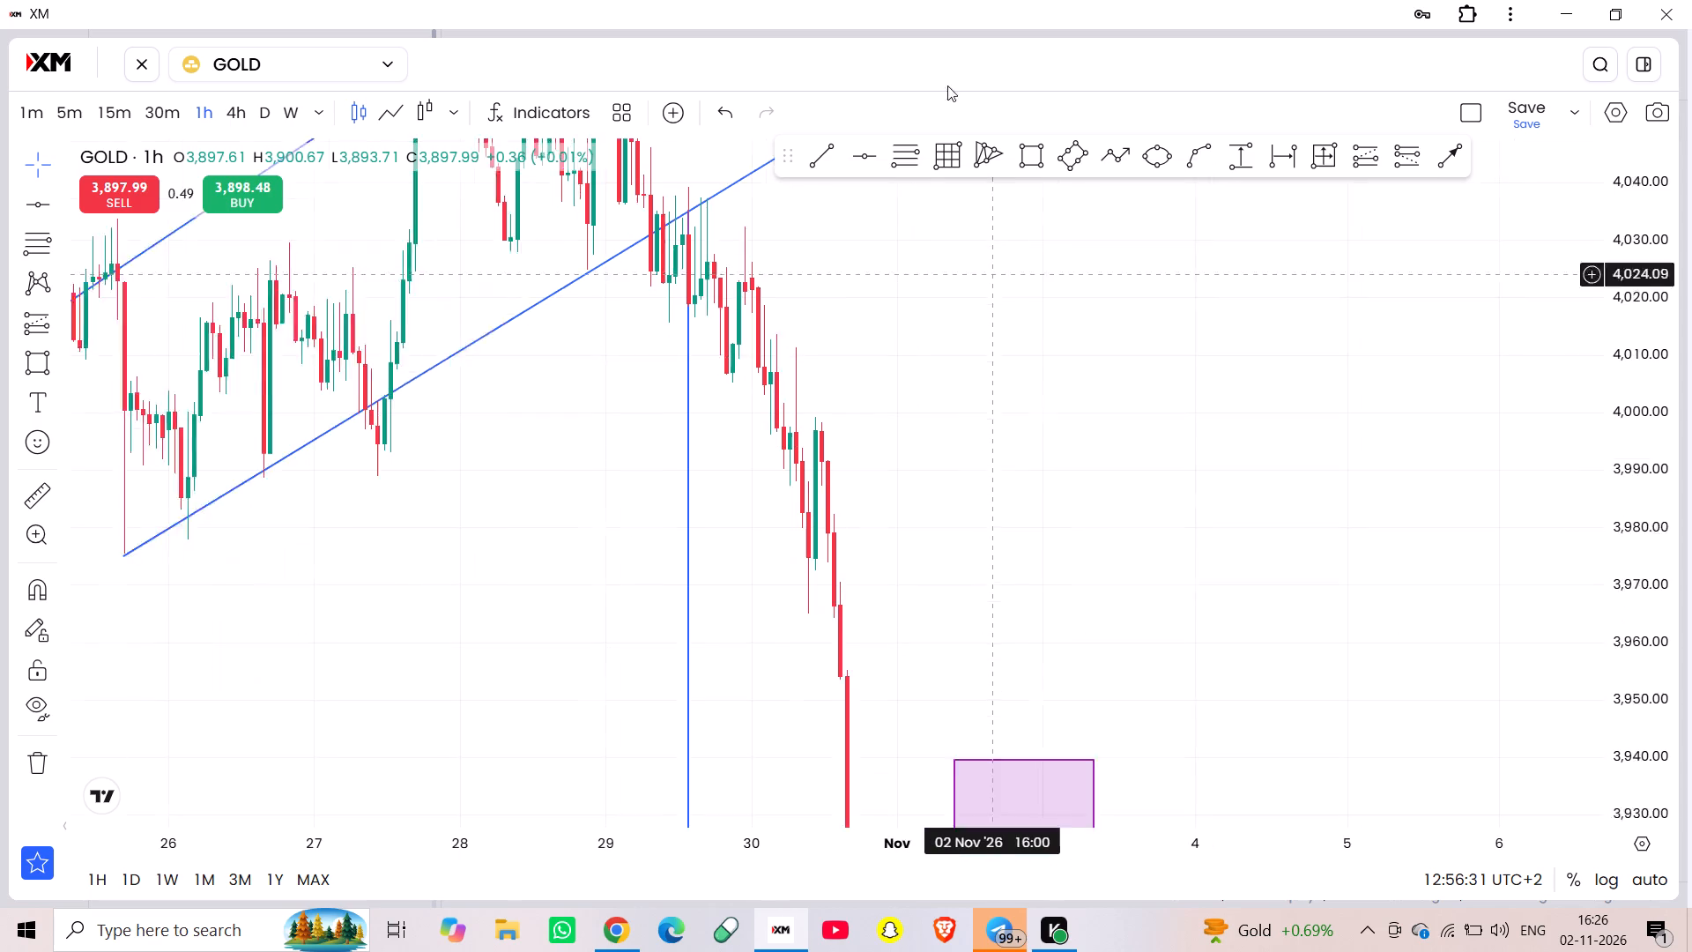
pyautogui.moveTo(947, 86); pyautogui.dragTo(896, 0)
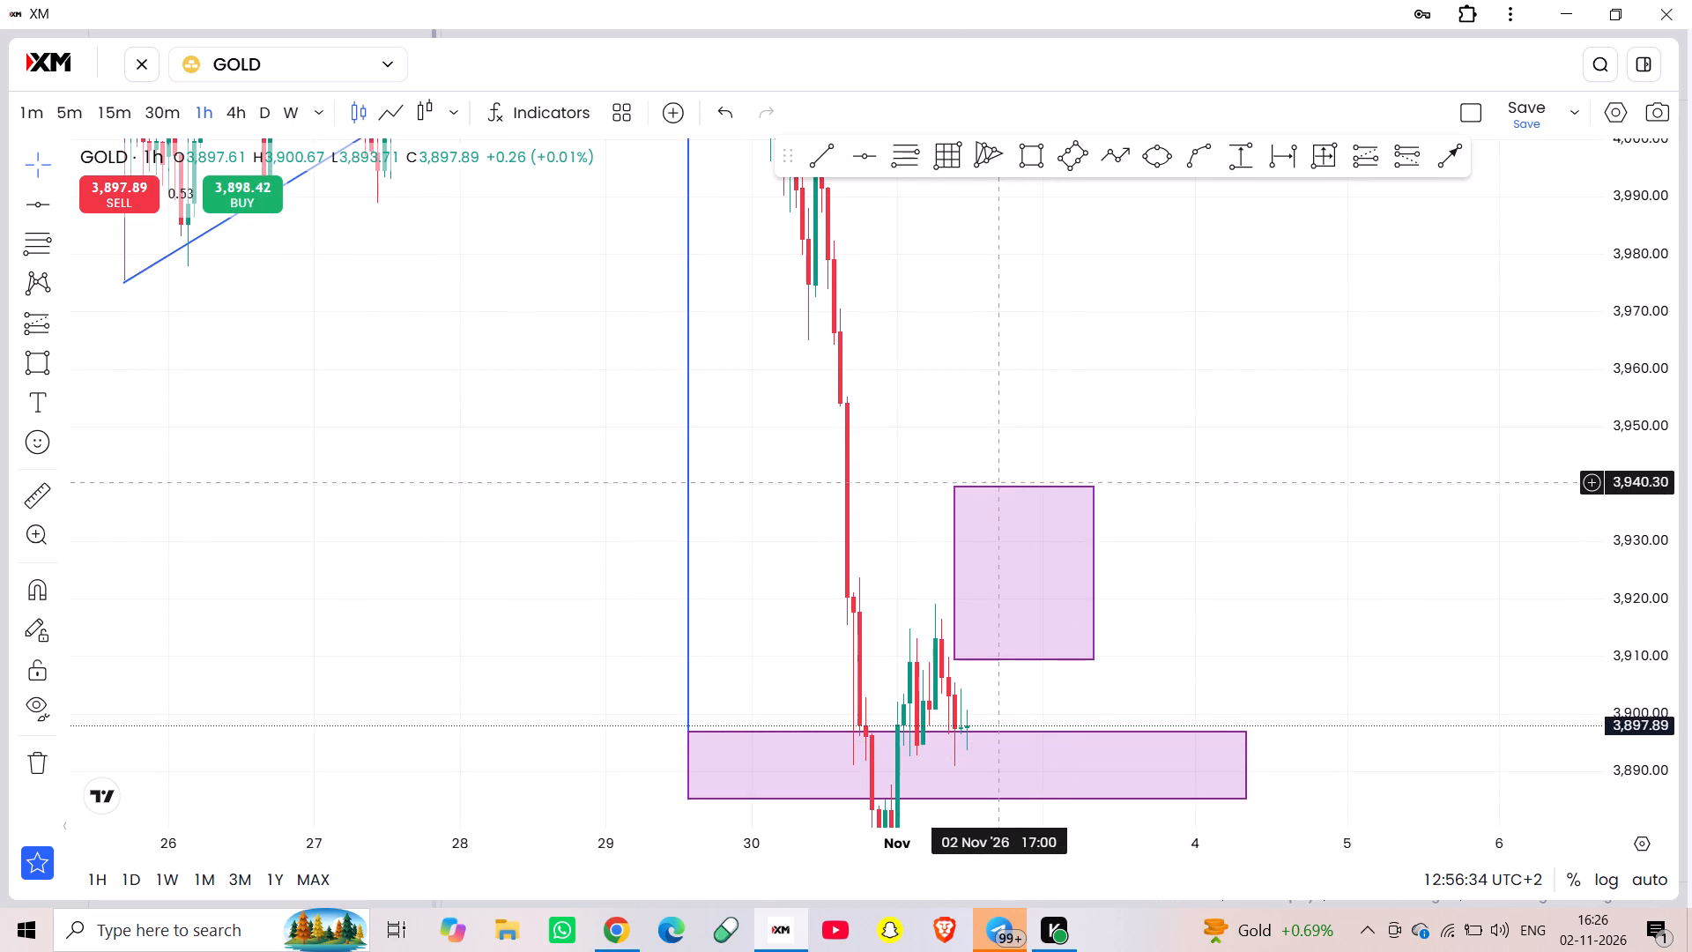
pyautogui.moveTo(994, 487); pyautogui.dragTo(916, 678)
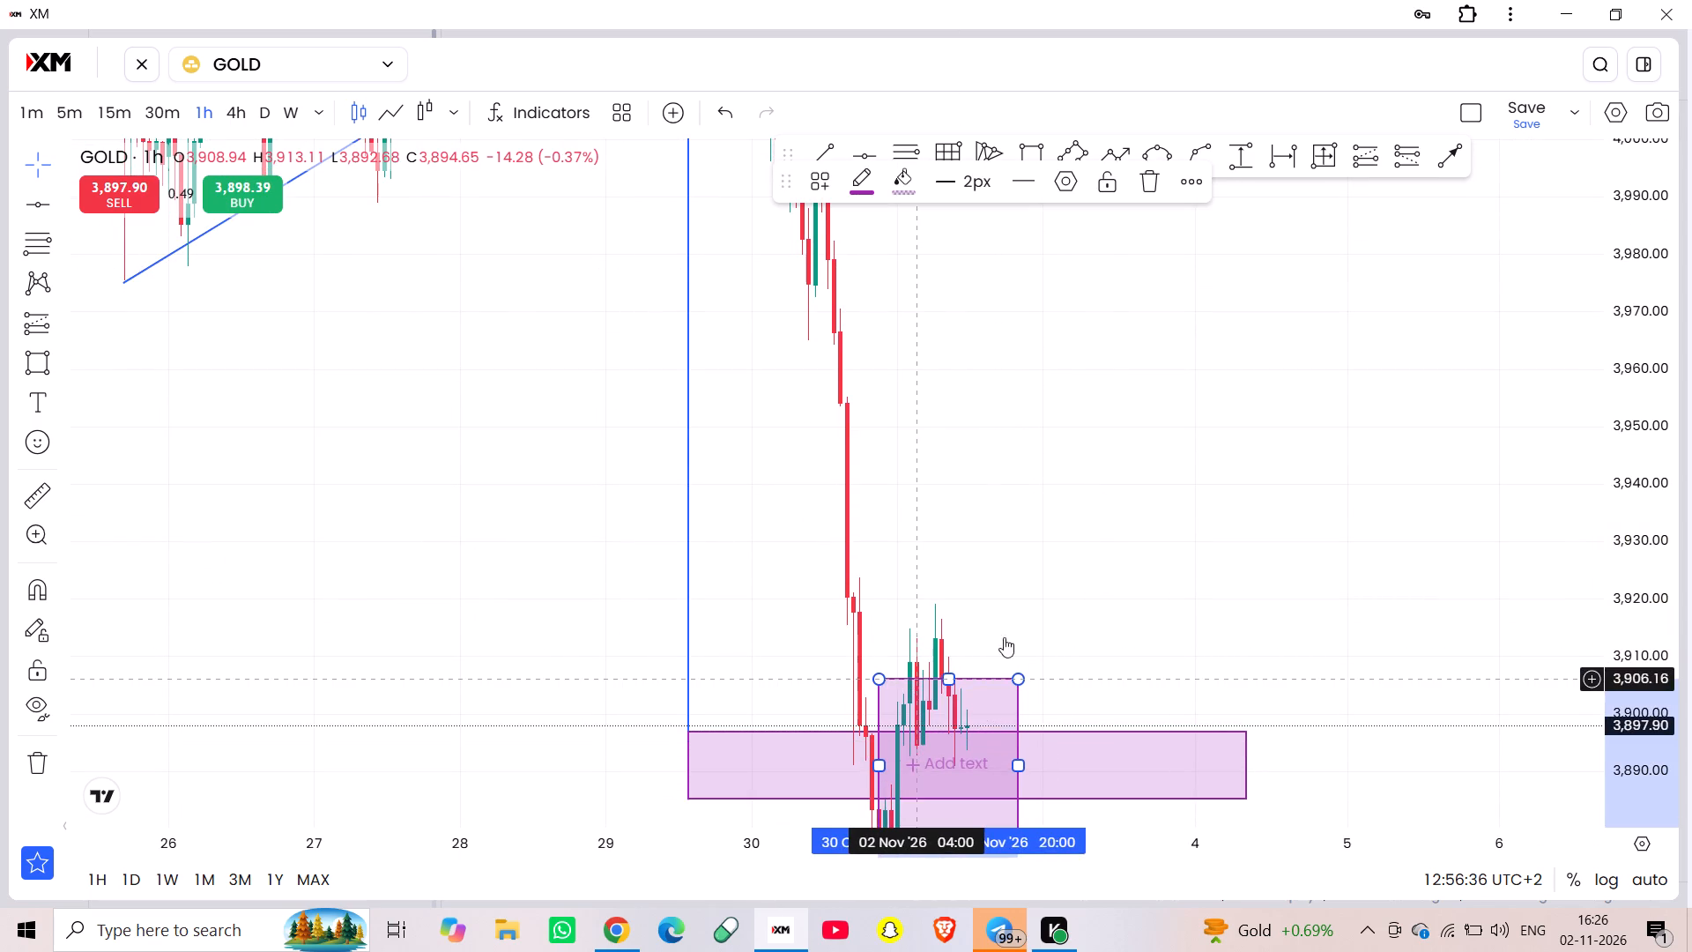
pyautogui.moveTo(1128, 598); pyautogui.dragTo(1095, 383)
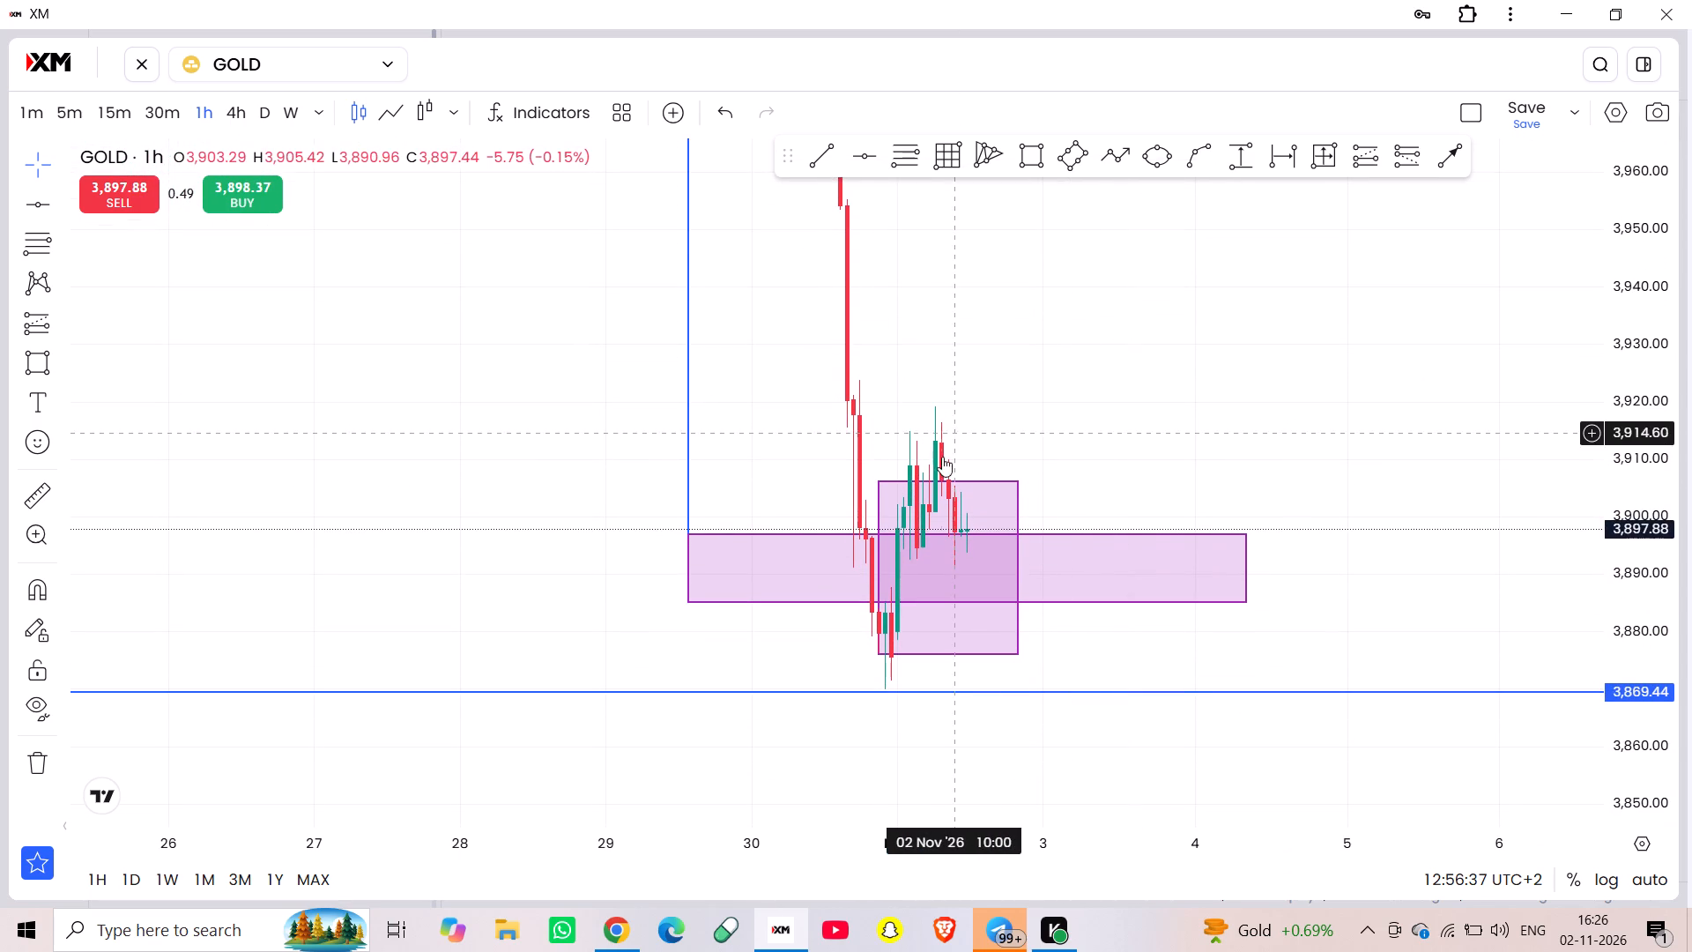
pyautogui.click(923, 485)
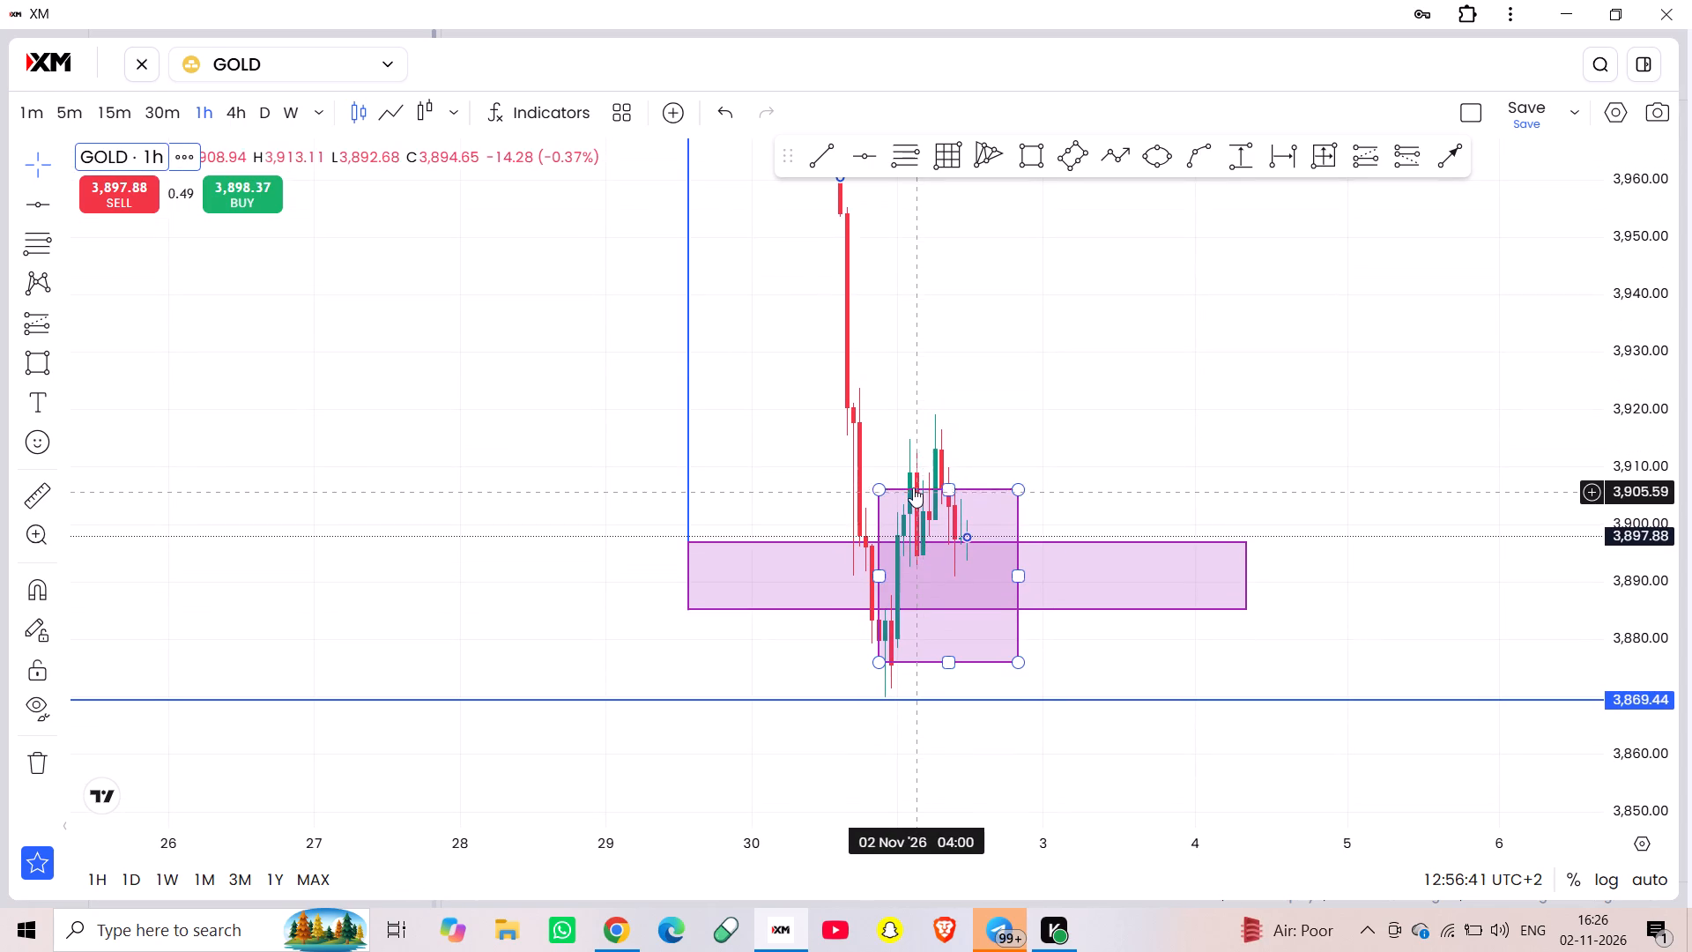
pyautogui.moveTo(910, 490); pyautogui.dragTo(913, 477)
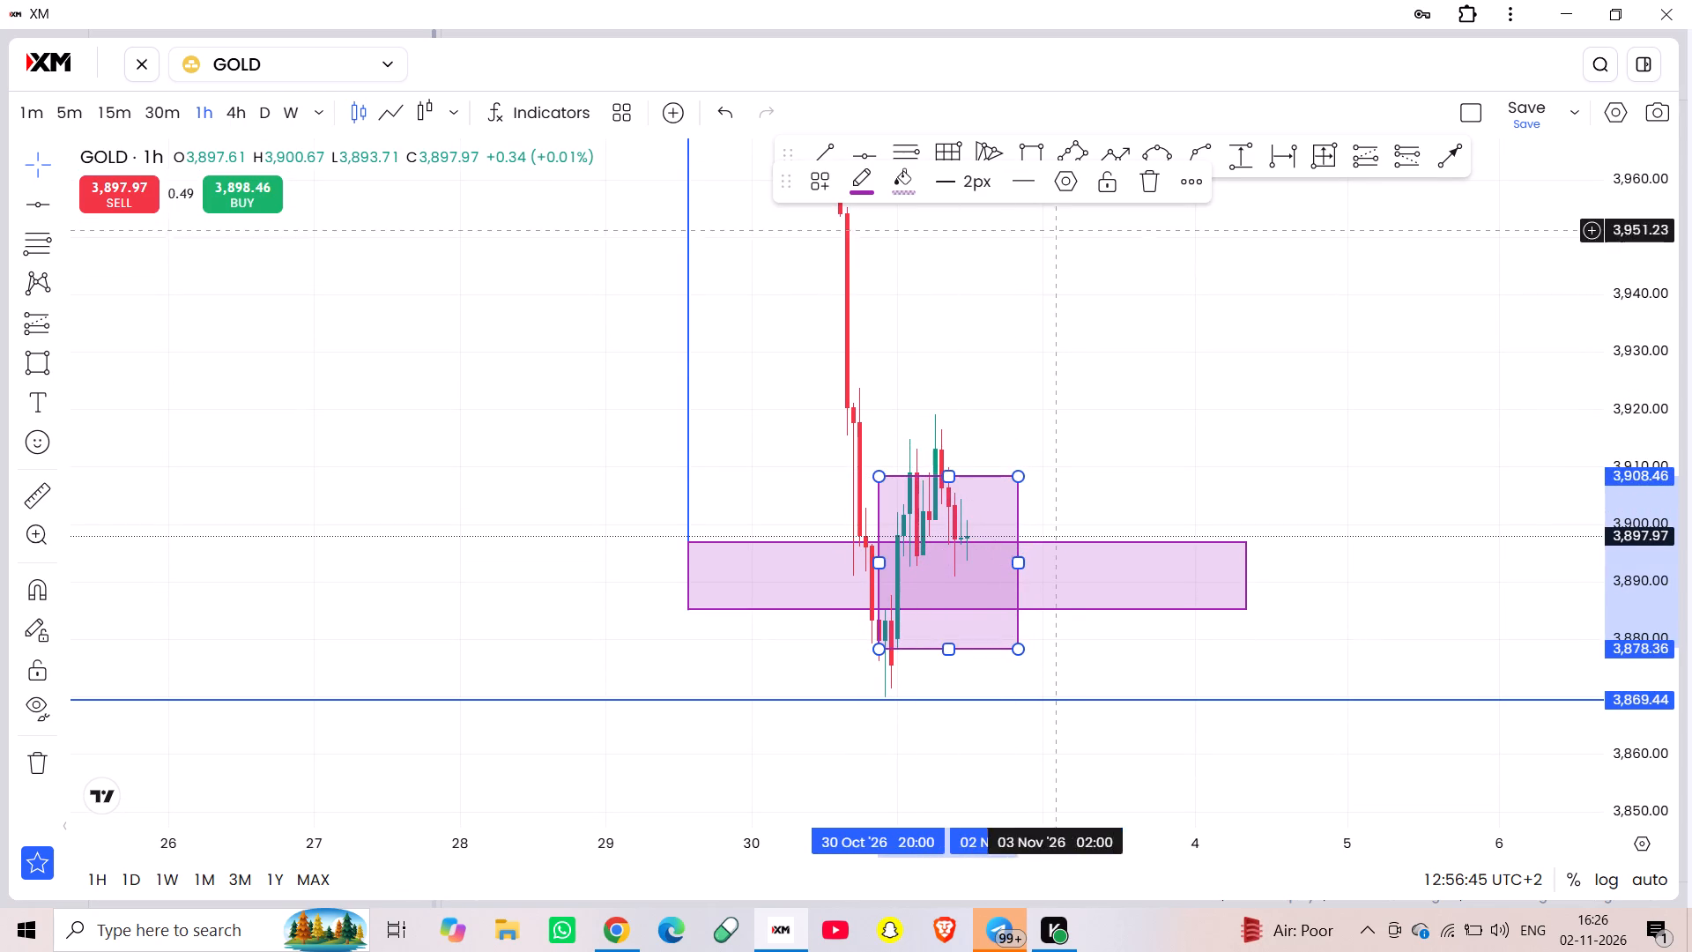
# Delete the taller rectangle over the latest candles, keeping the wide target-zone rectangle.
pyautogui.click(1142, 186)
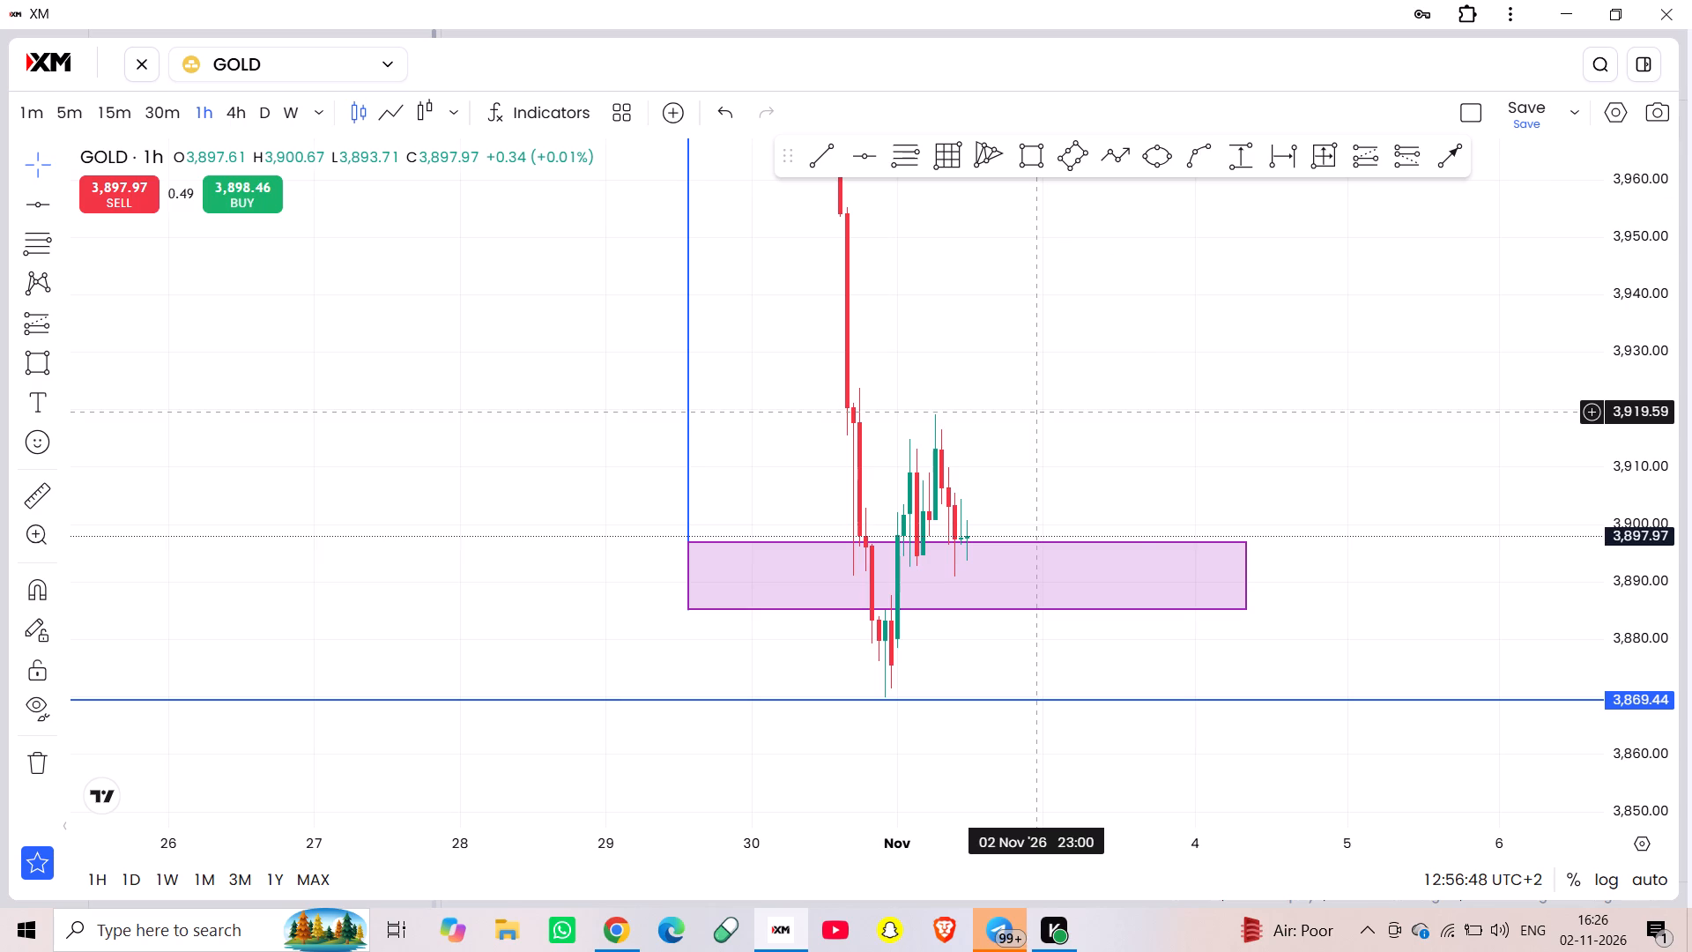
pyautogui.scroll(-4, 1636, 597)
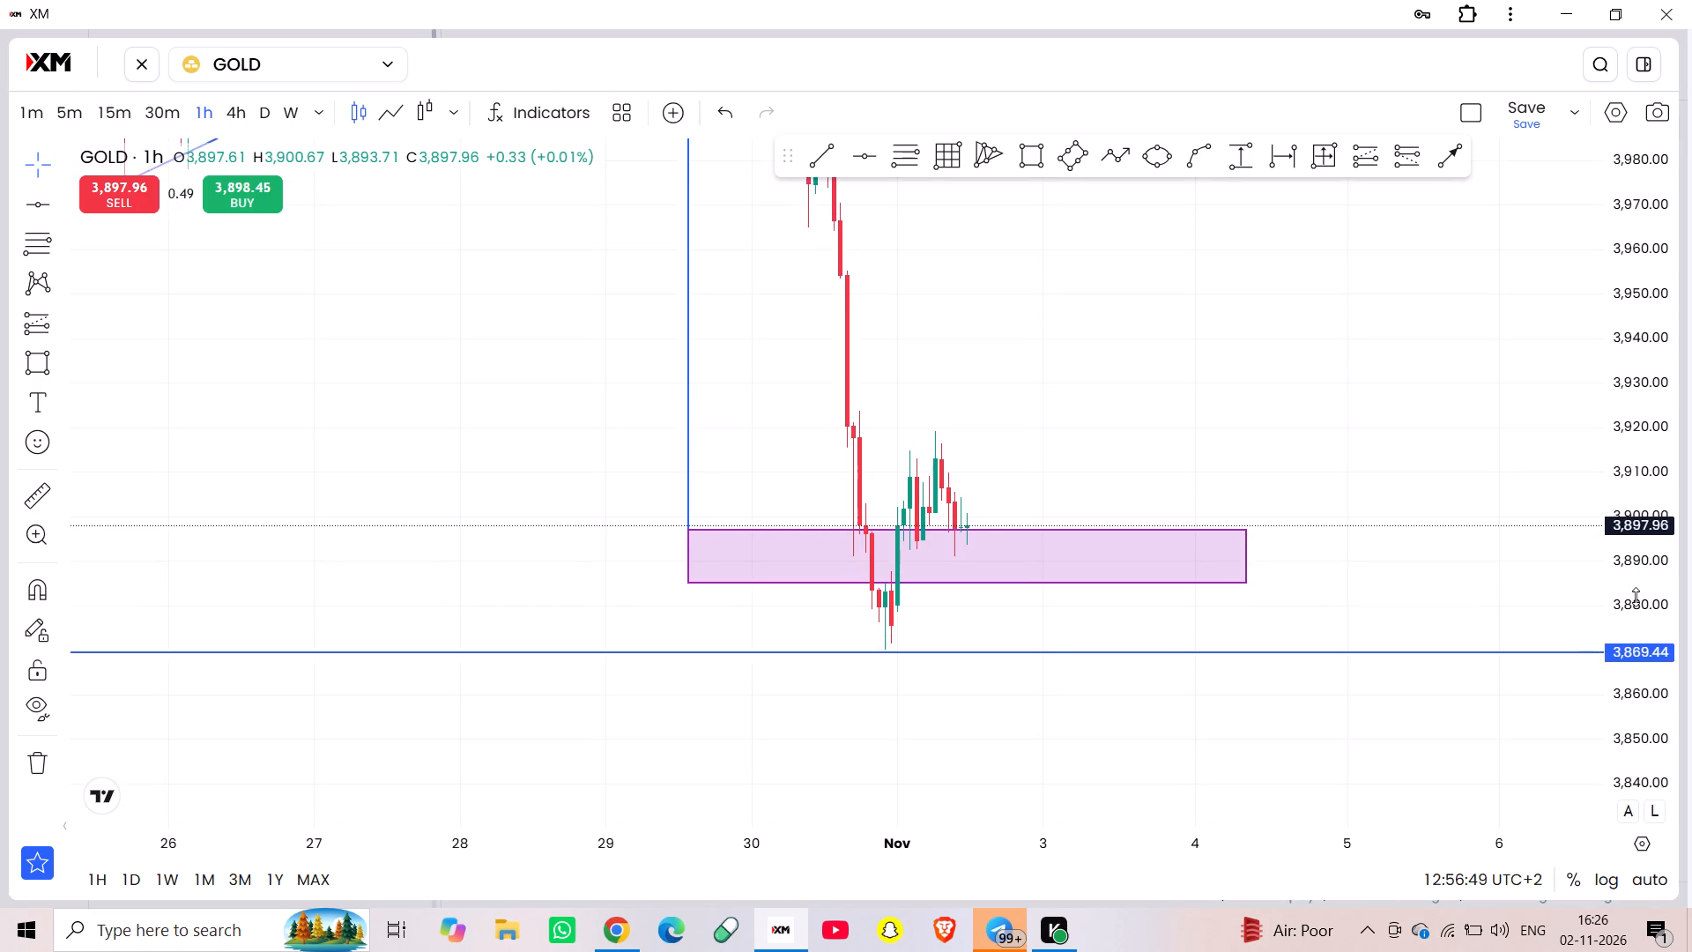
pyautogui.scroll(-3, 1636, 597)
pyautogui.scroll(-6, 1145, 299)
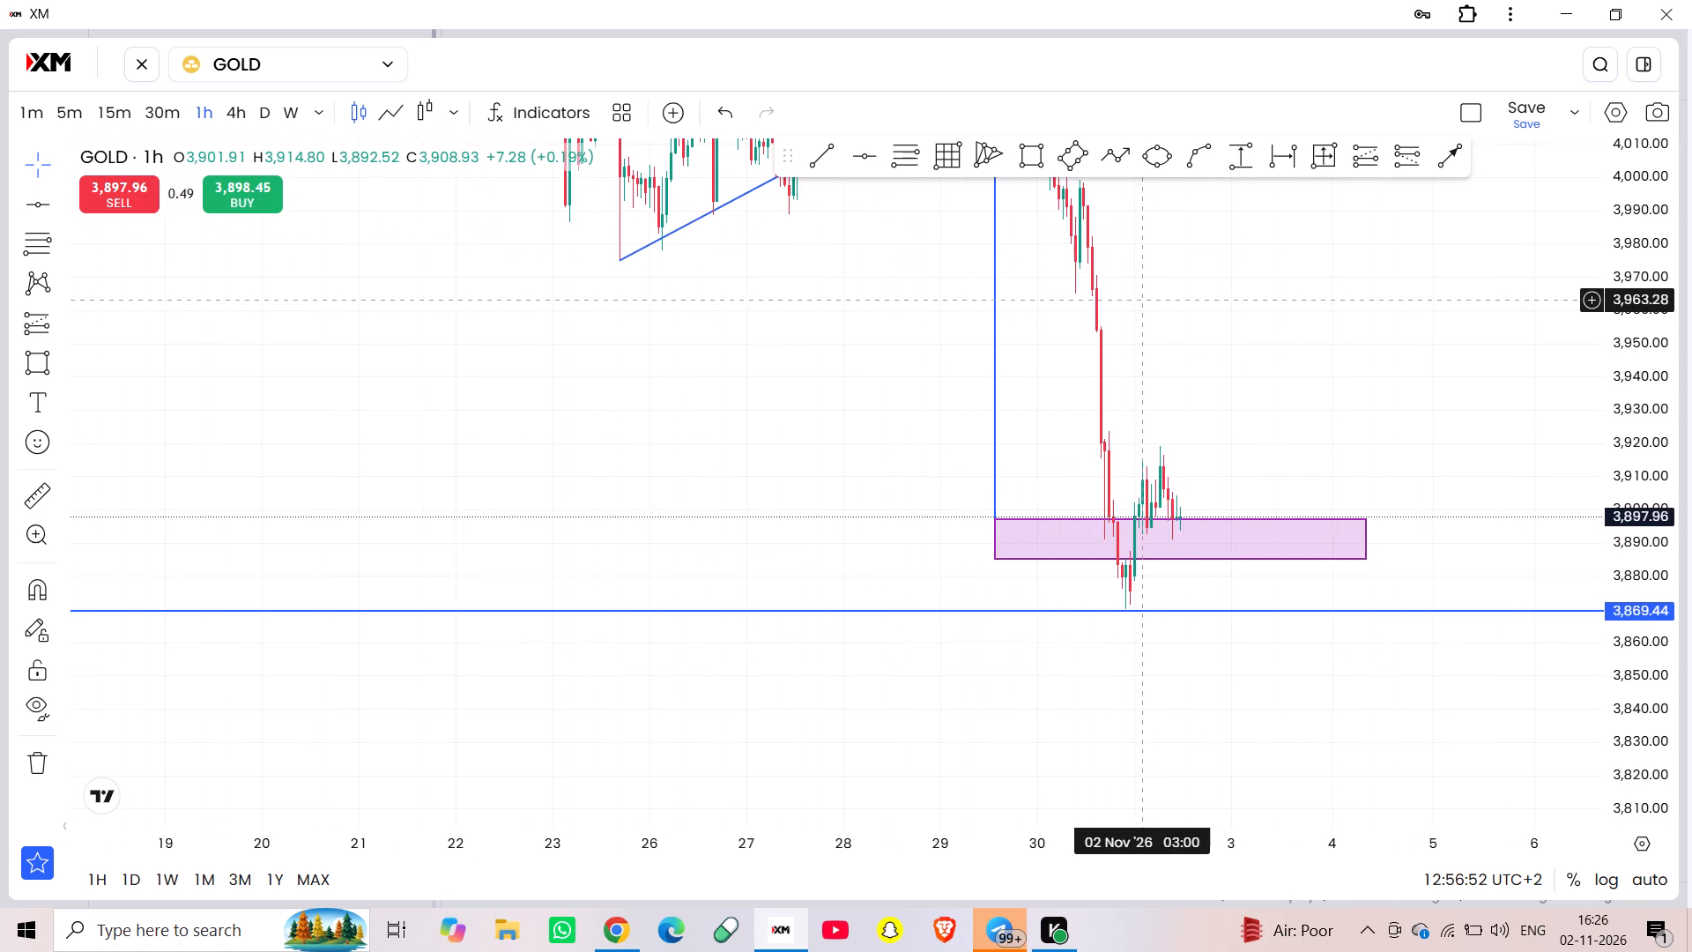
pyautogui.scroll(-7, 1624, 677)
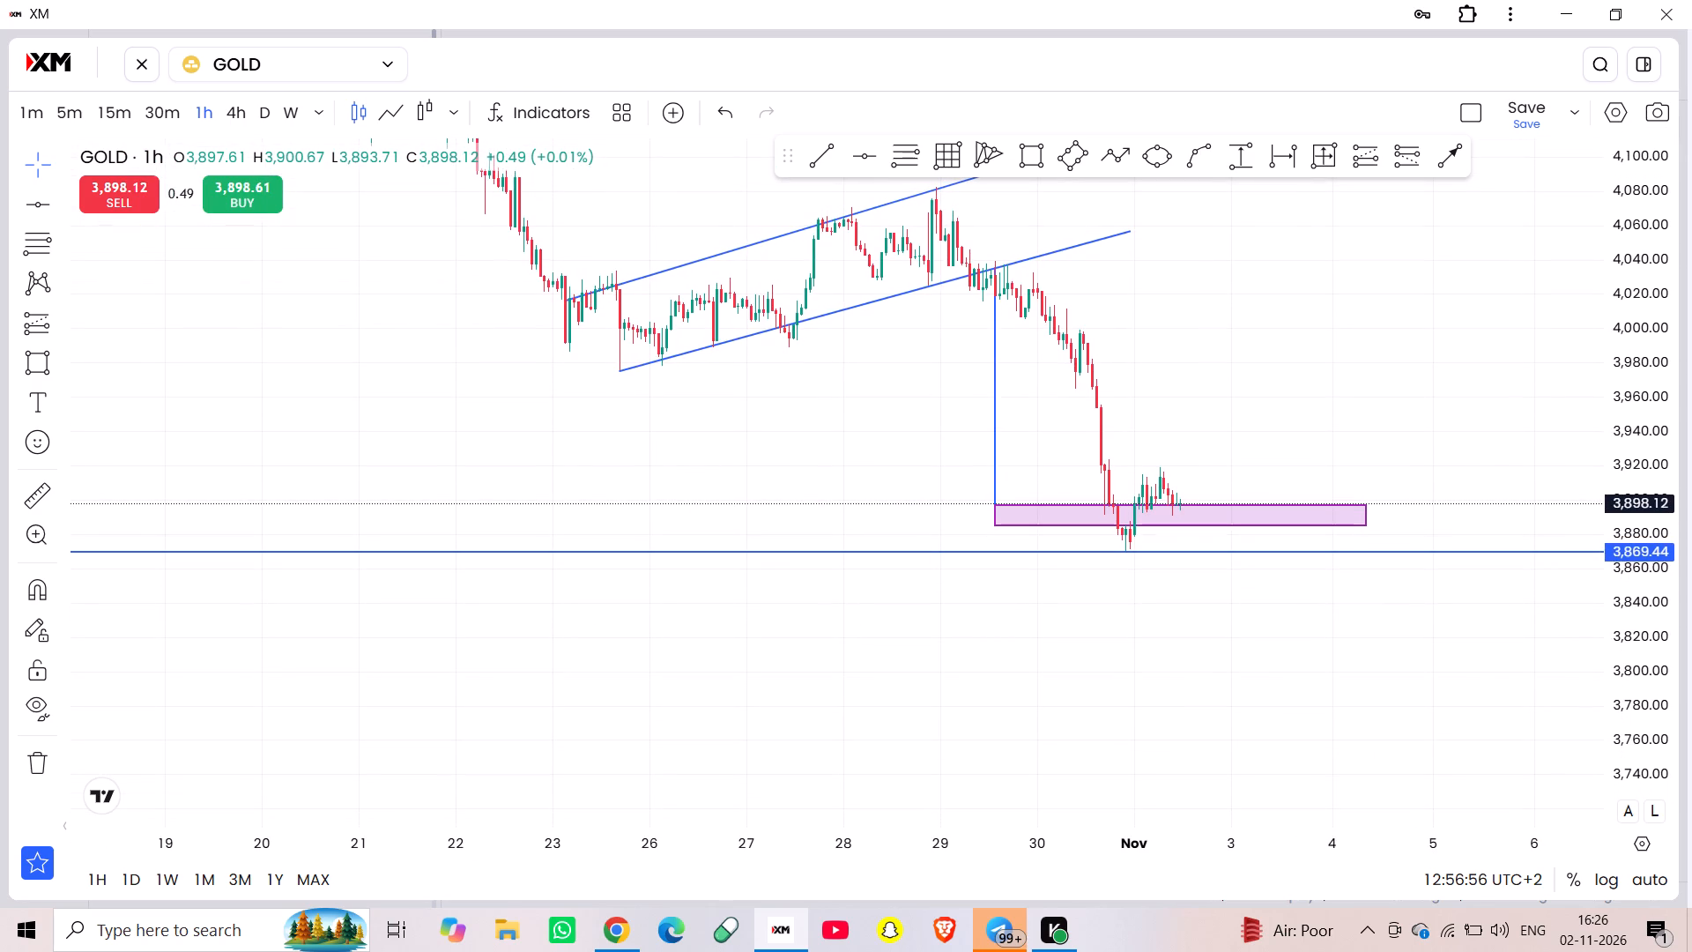
# Draw a near-vertical trend line at 19 Oct, spanning the price drop from about 4,181 to 4,115.
pyautogui.moveTo(722, 400); pyautogui.dragTo(712, 427)
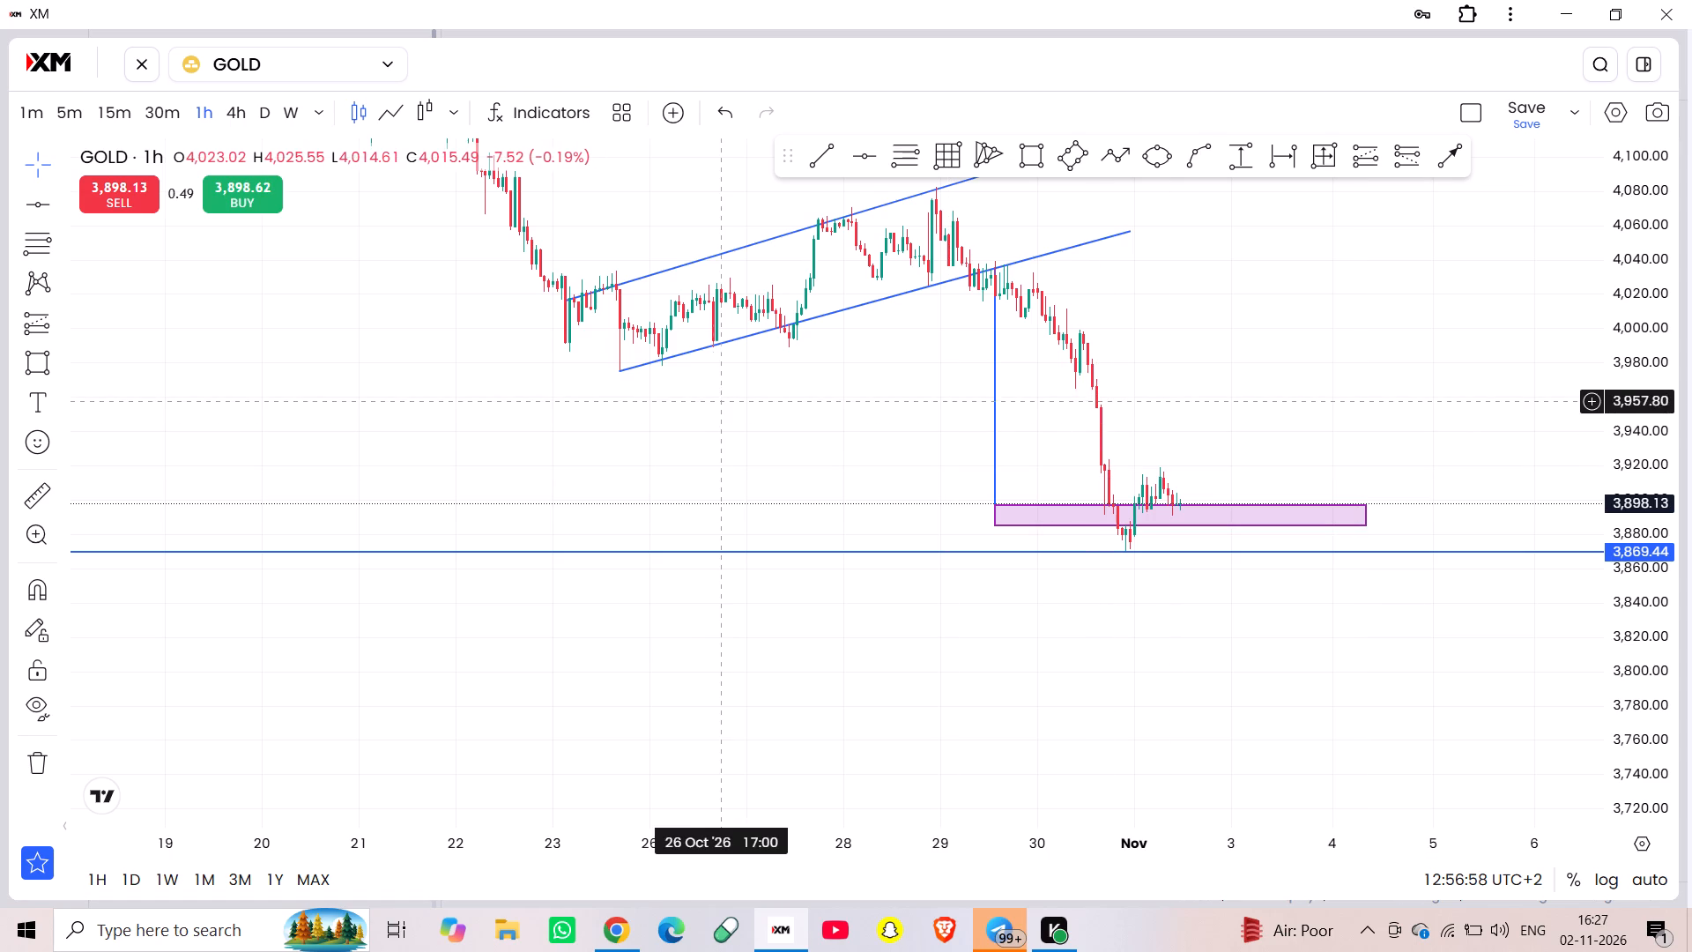
pyautogui.moveTo(712, 427); pyautogui.dragTo(710, 695)
pyautogui.scroll(-1, 710, 695)
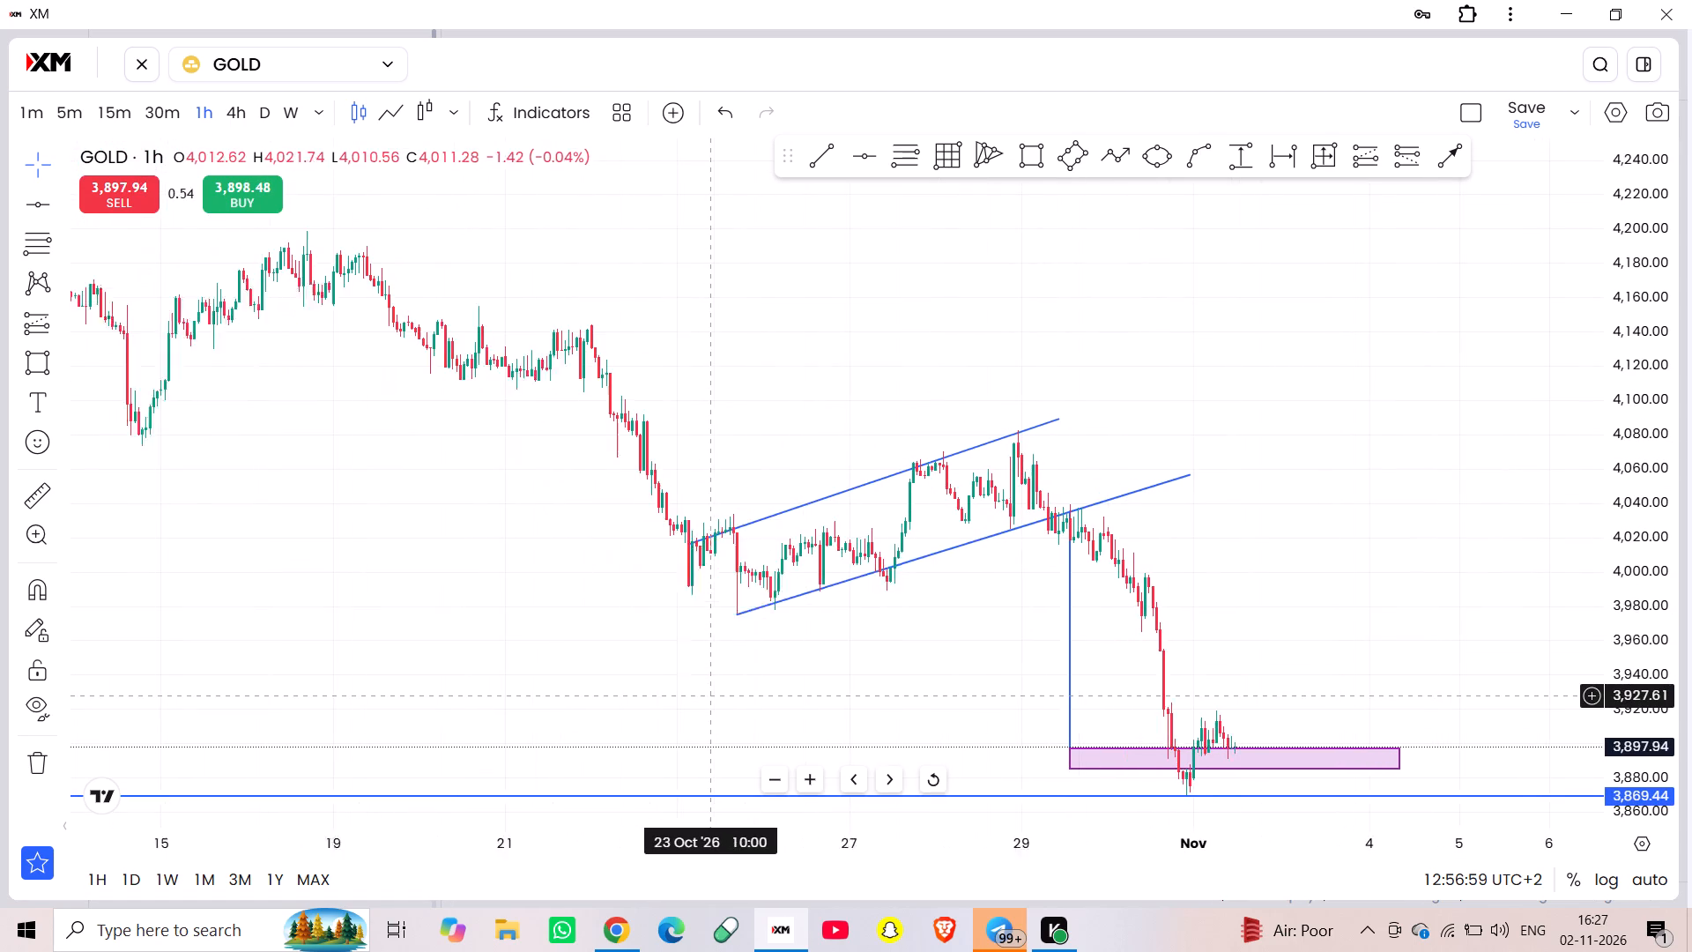
pyautogui.scroll(-2, 710, 695)
pyautogui.click(818, 158)
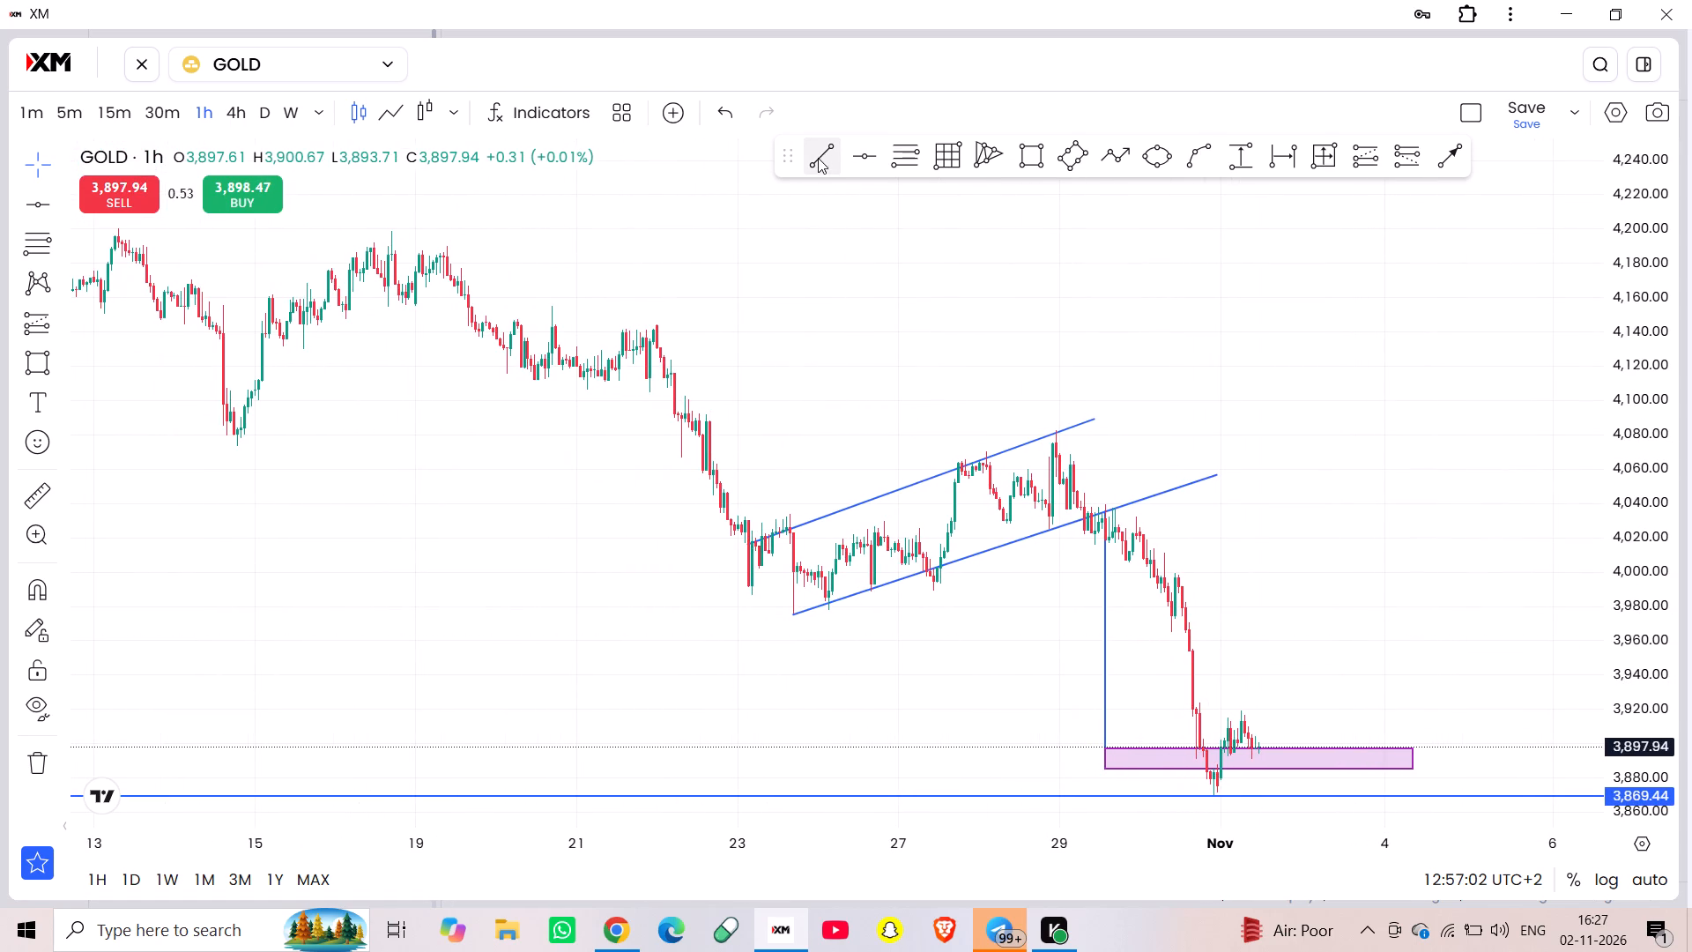
pyautogui.click(449, 261)
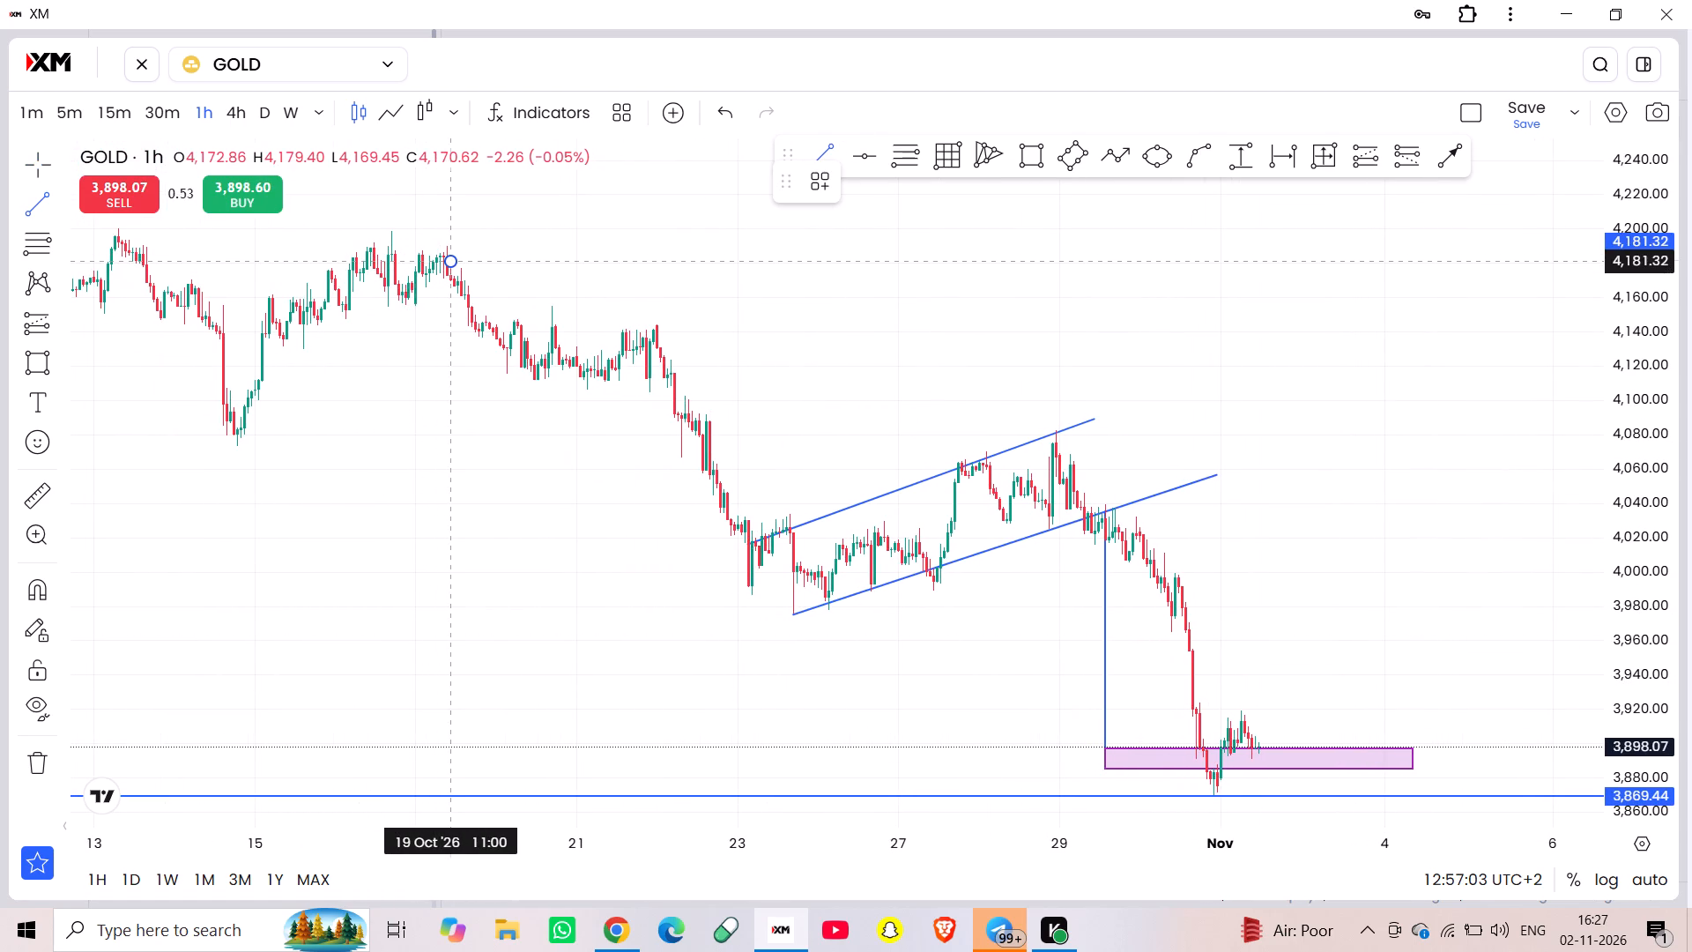
pyautogui.click(449, 374)
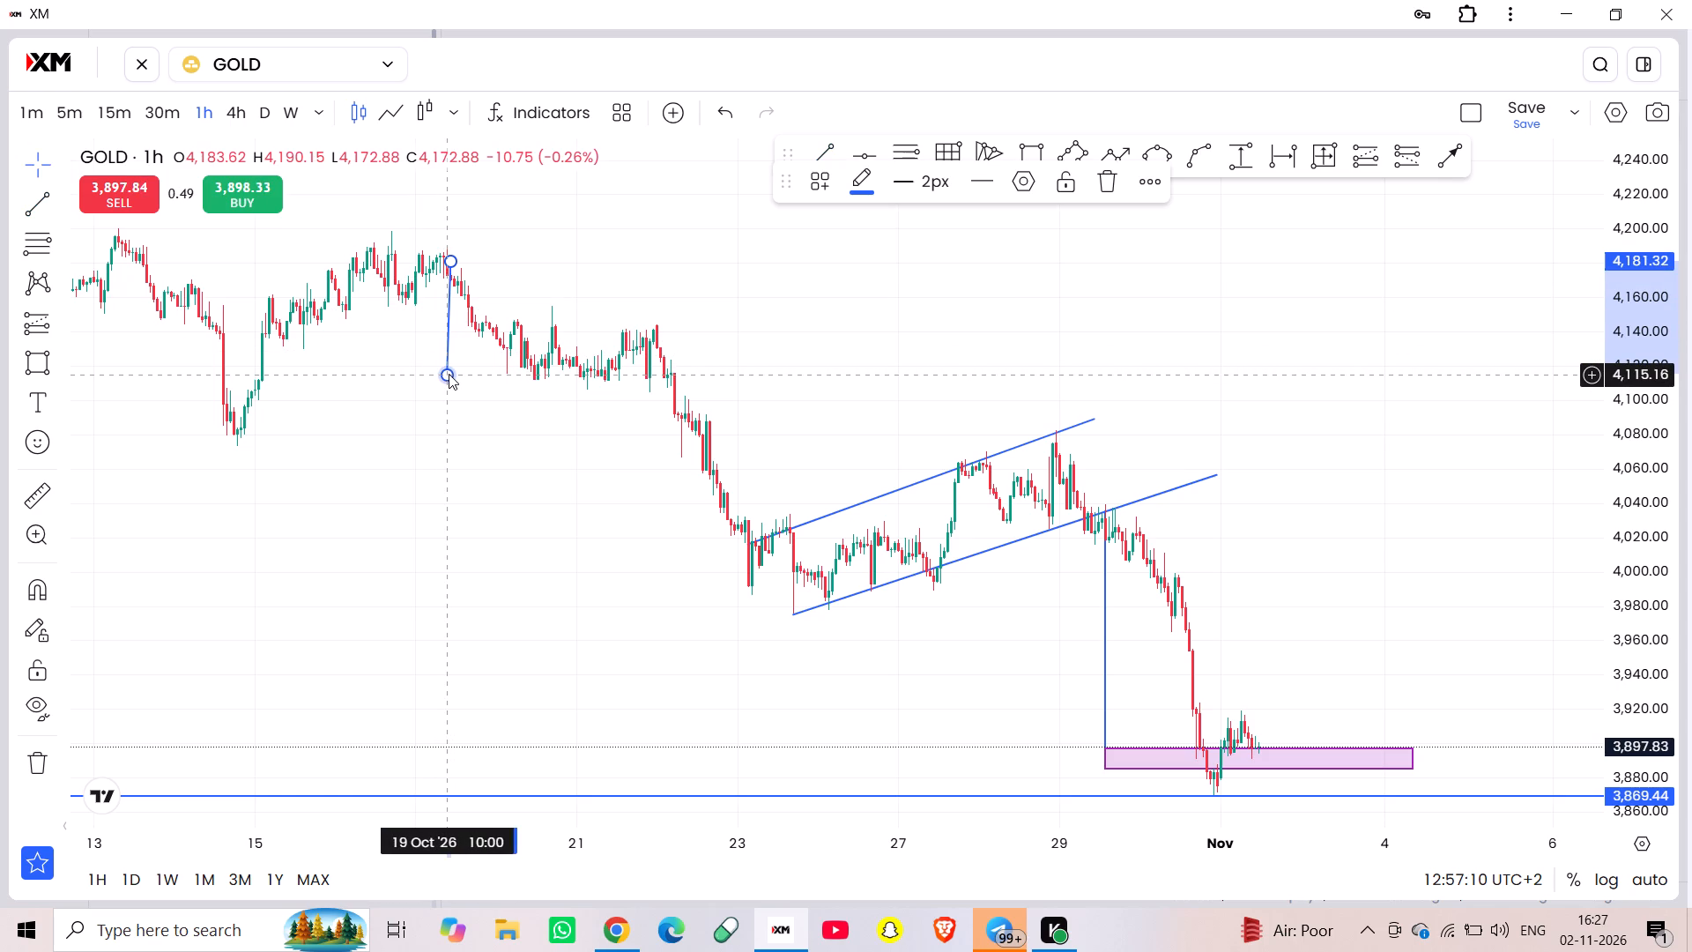
# Move the new near-vertical line from 19 Oct onto the latest candles at 02 Nov.
pyautogui.moveTo(450, 341); pyautogui.dragTo(1135, 568)
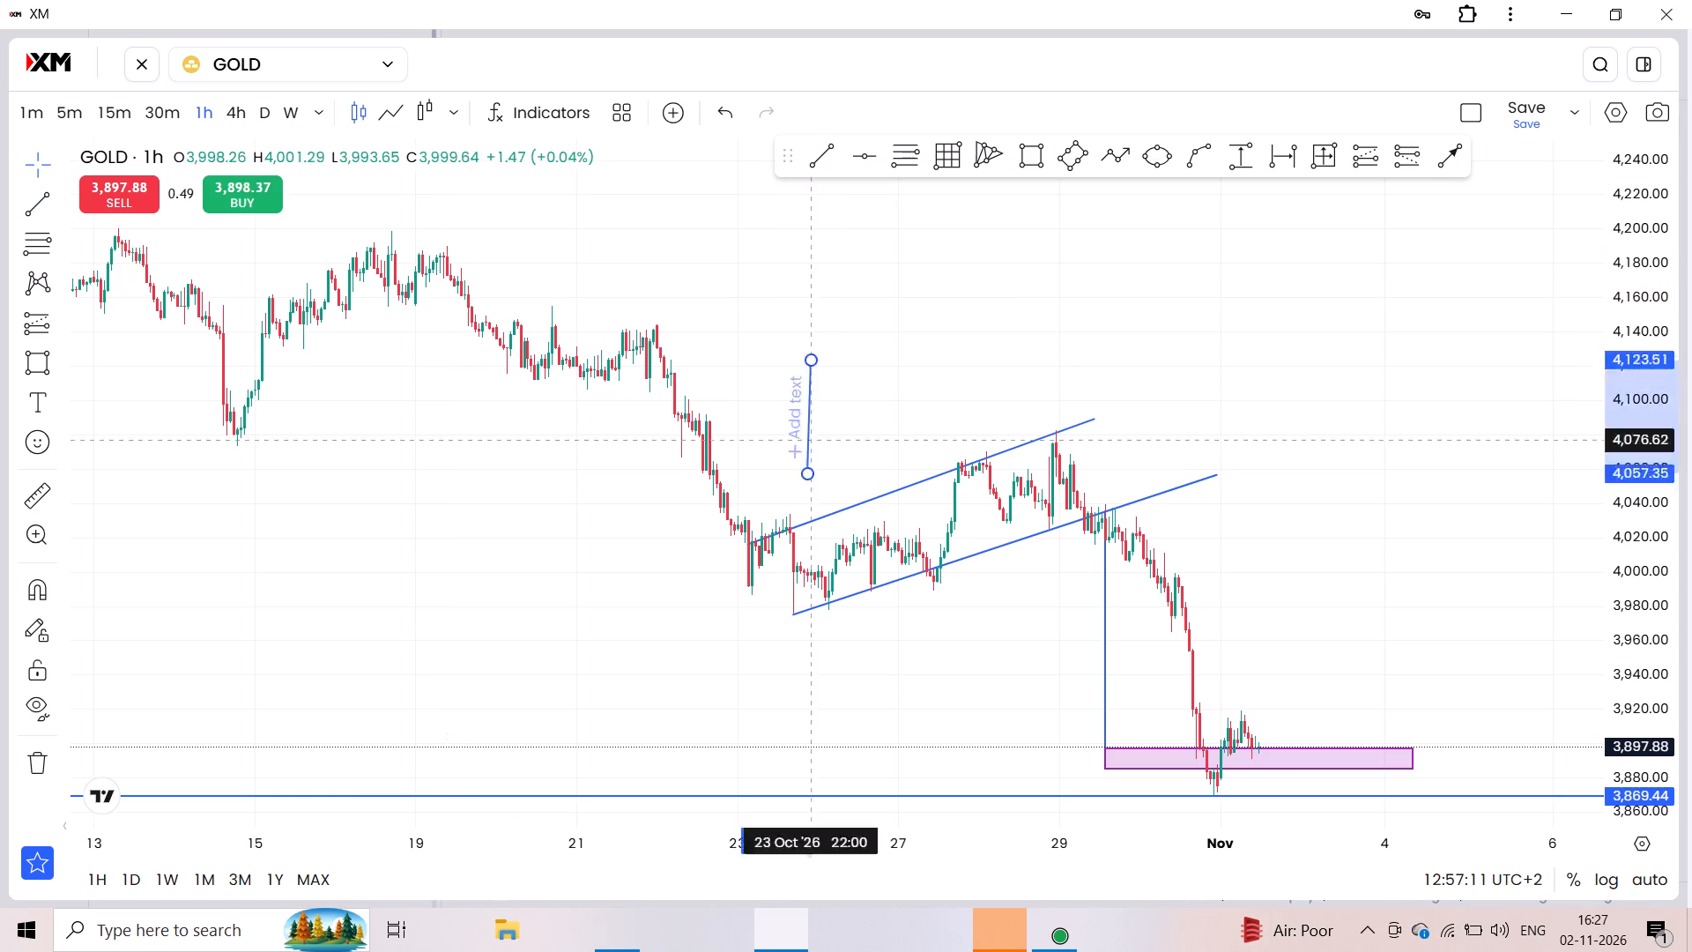
pyautogui.moveTo(1135, 568); pyautogui.dragTo(1259, 809)
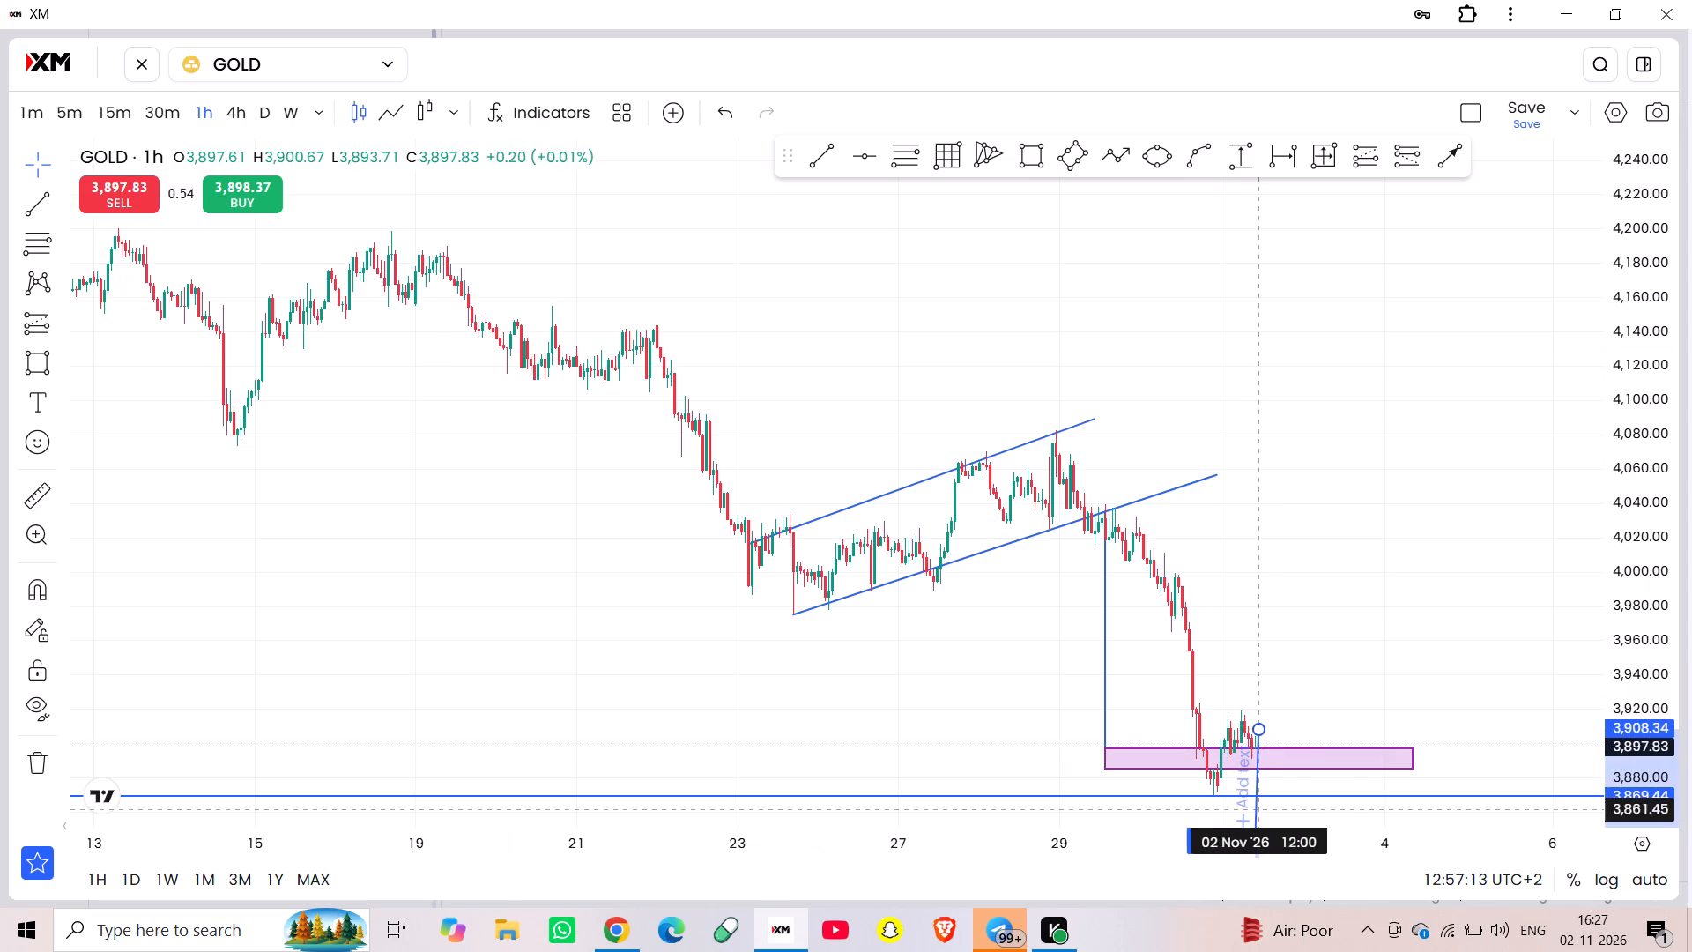
pyautogui.moveTo(1259, 809); pyautogui.dragTo(1249, 805)
pyautogui.moveTo(1362, 619); pyautogui.dragTo(1356, 616)
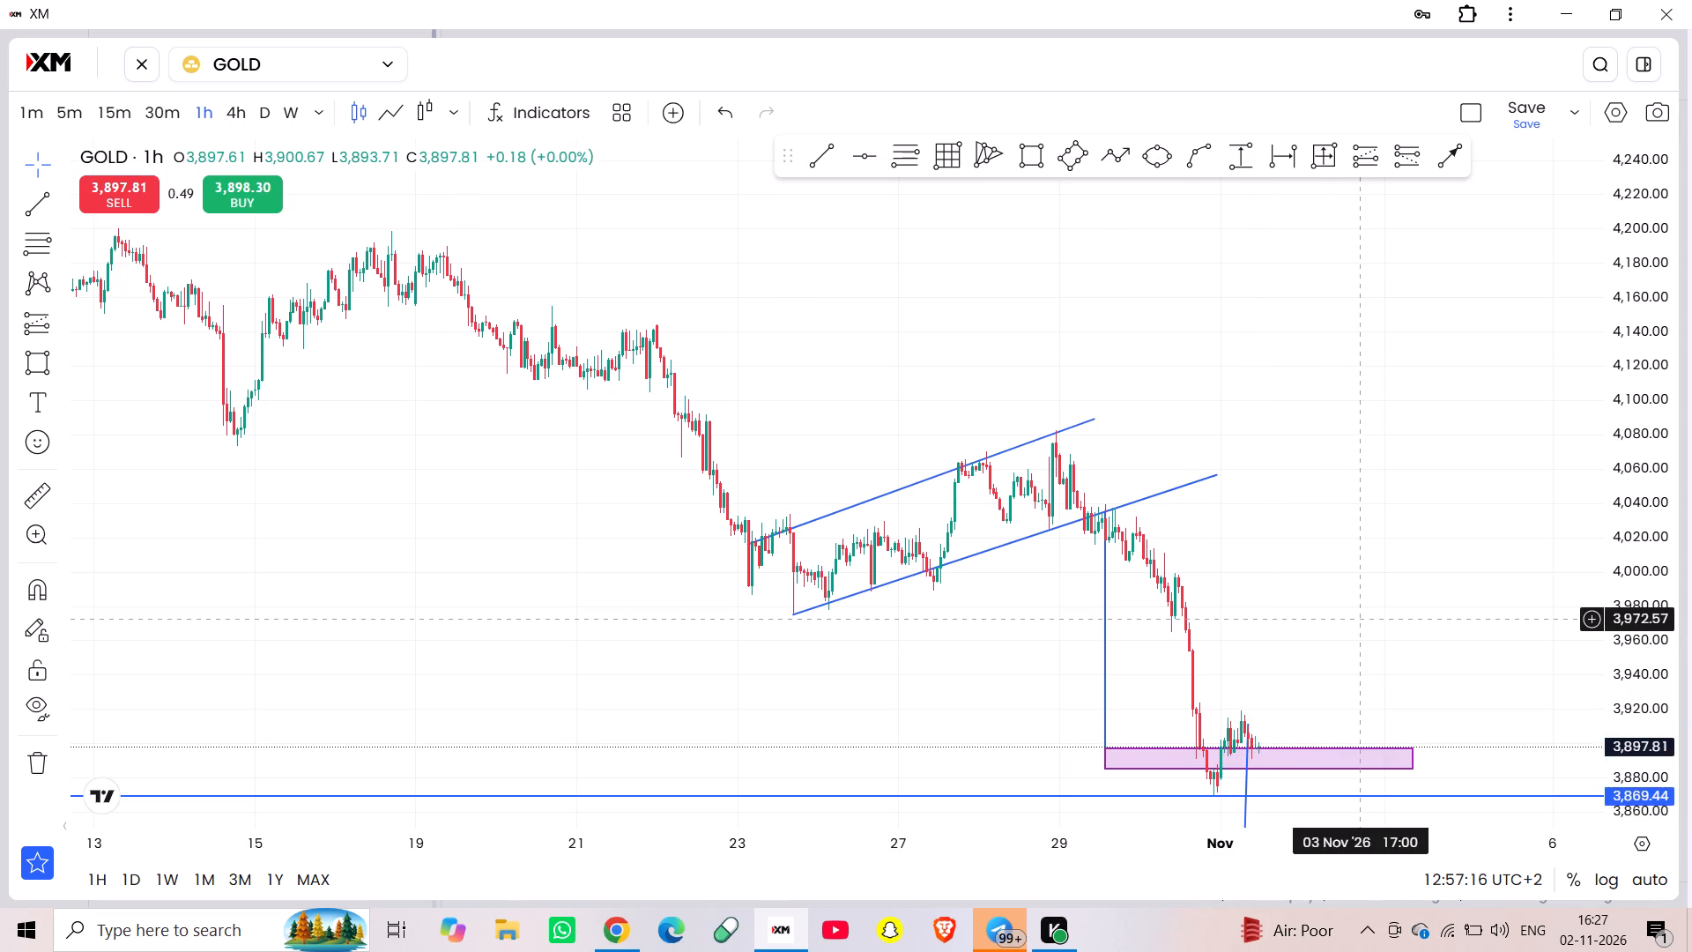
# Straighten the moved line to vertical at 02 Nov 08:00 and shift it to span about 3,913 down to 3,847.
pyautogui.moveTo(1356, 616); pyautogui.dragTo(1107, 249)
pyautogui.hscroll(-3, 1065, 362)
pyautogui.scroll(2, 1065, 362)
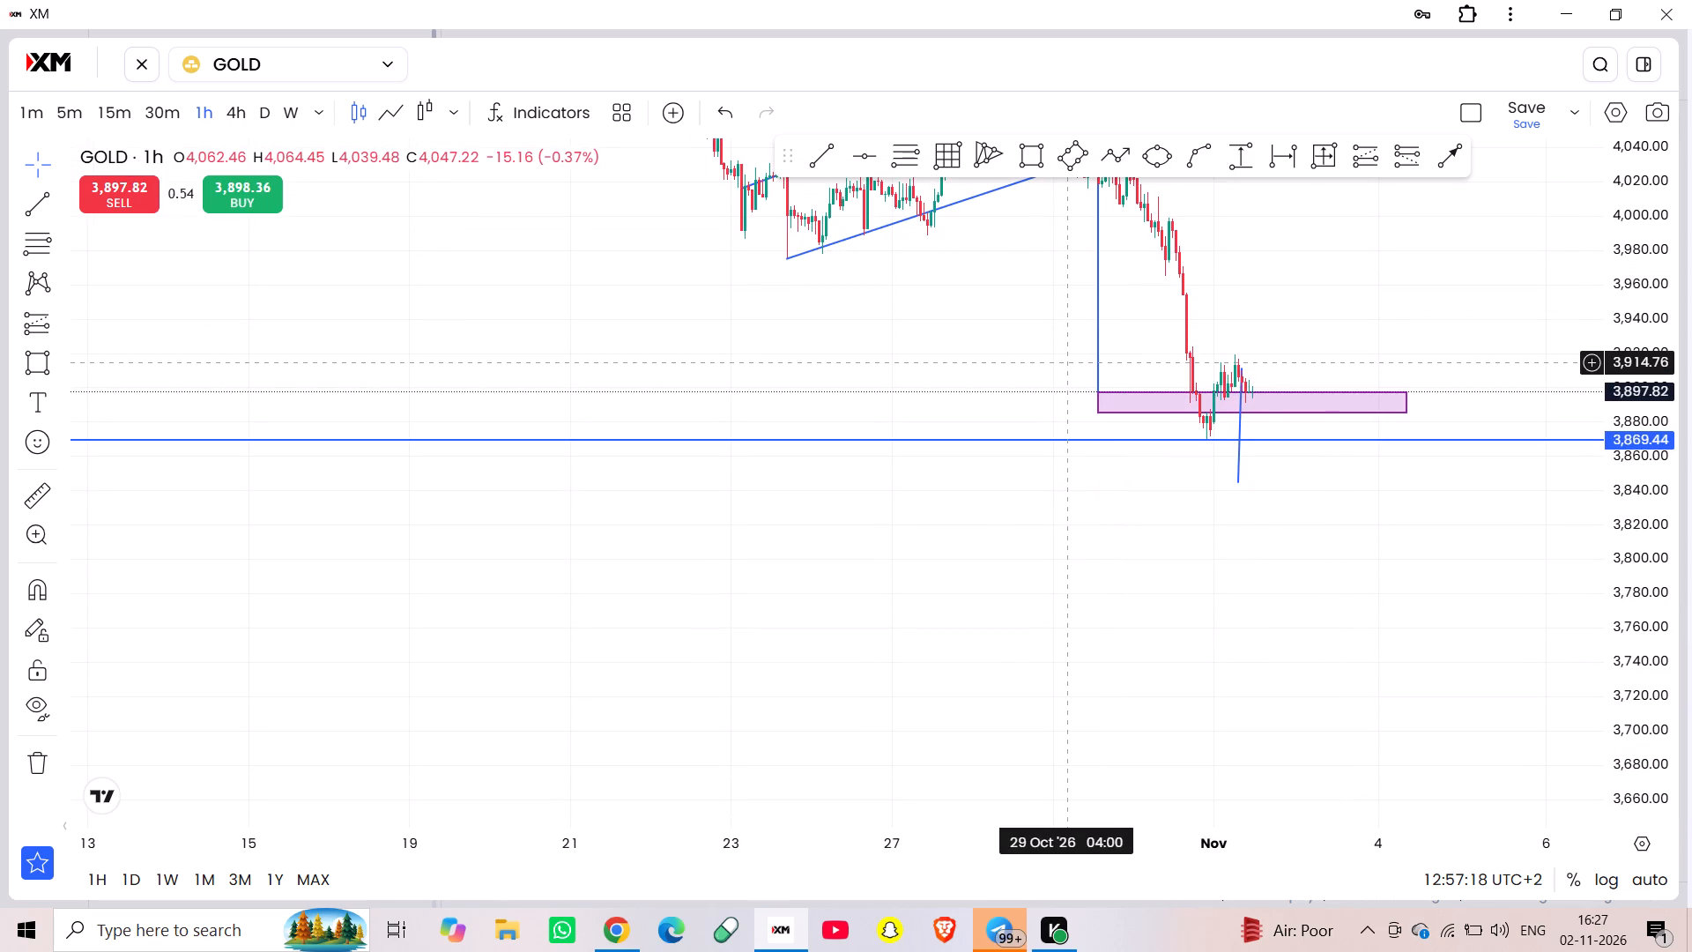
pyautogui.scroll(4, 1065, 362)
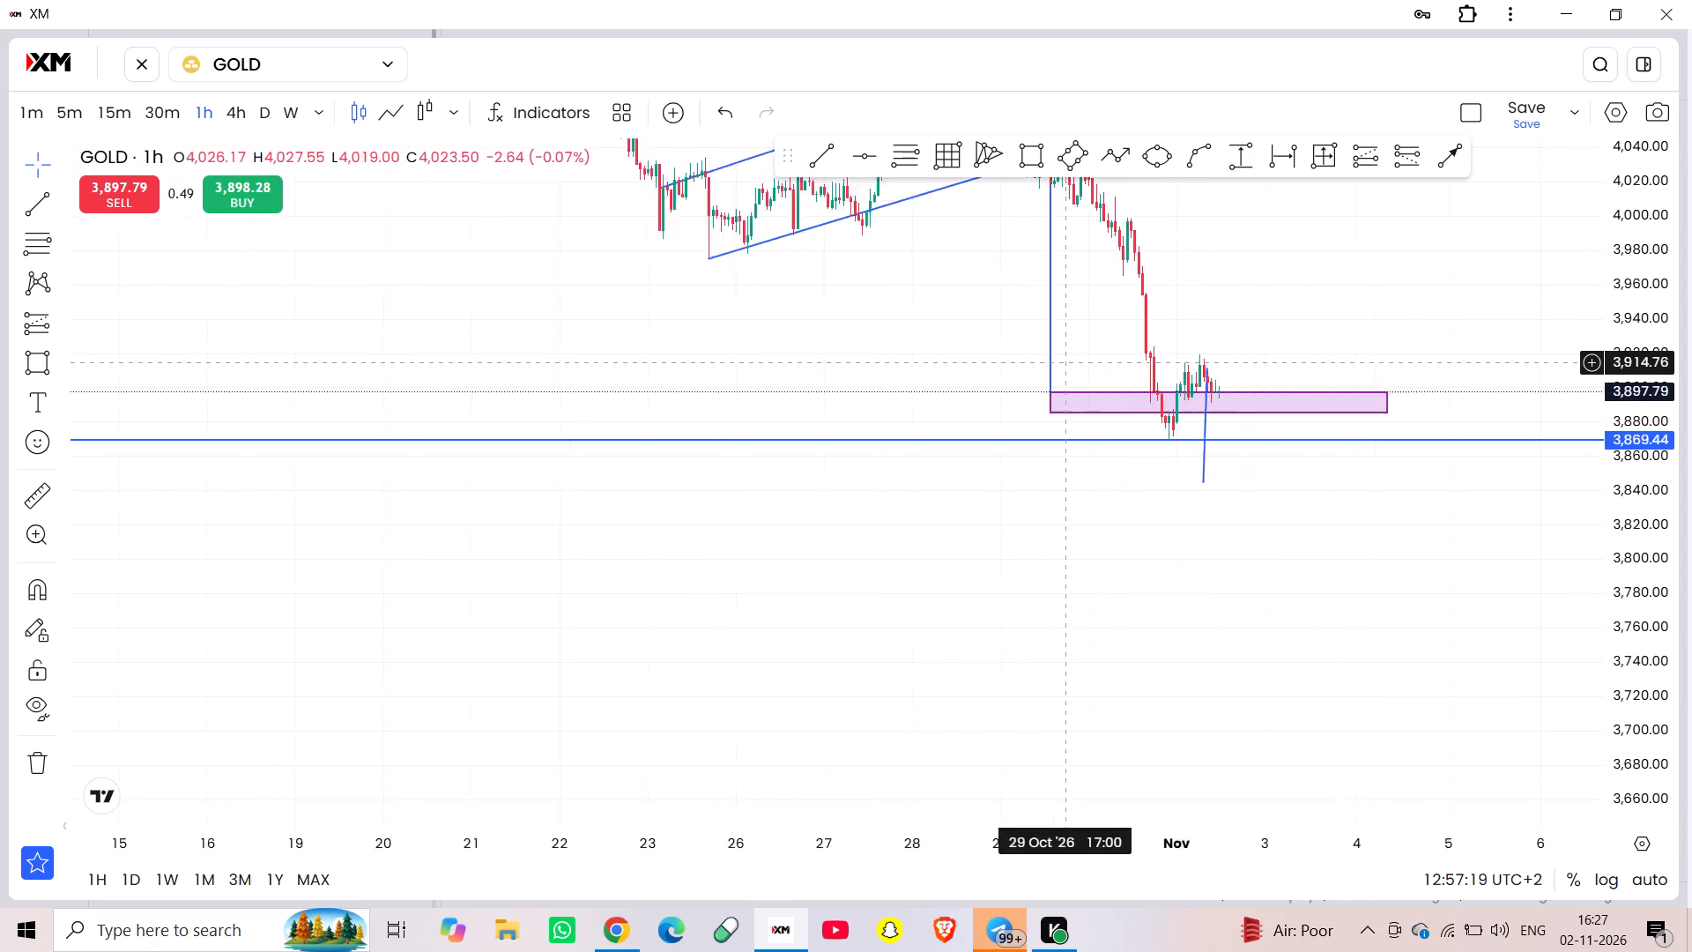
pyautogui.scroll(12, 1065, 362)
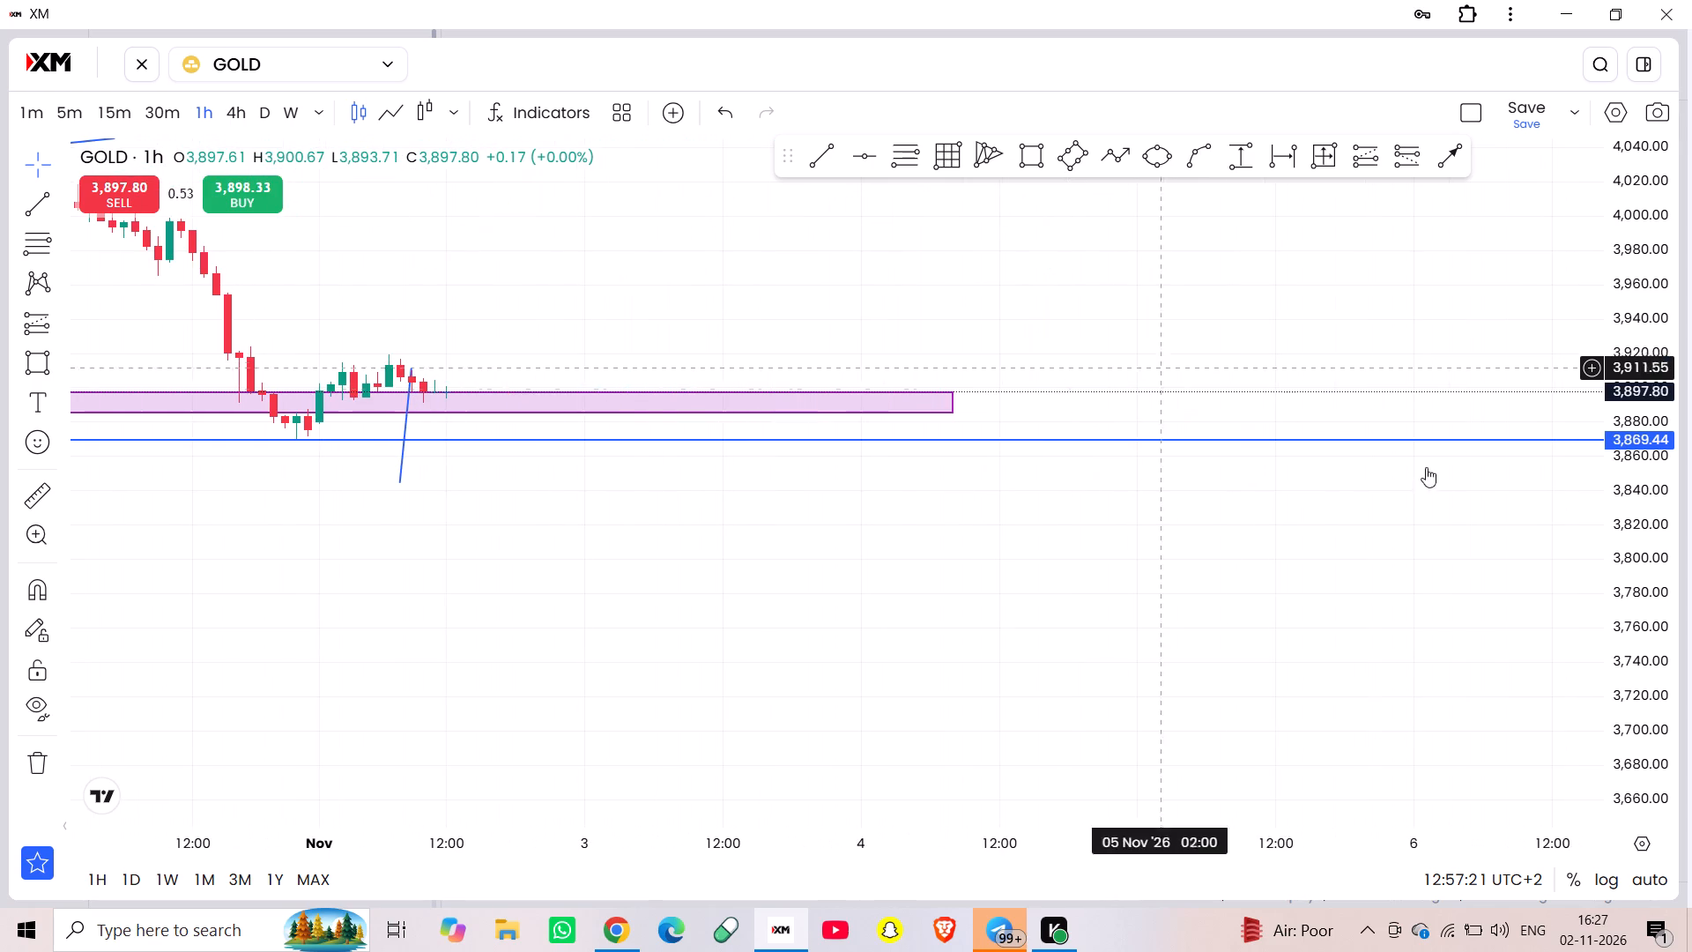
pyautogui.scroll(3, 1629, 620)
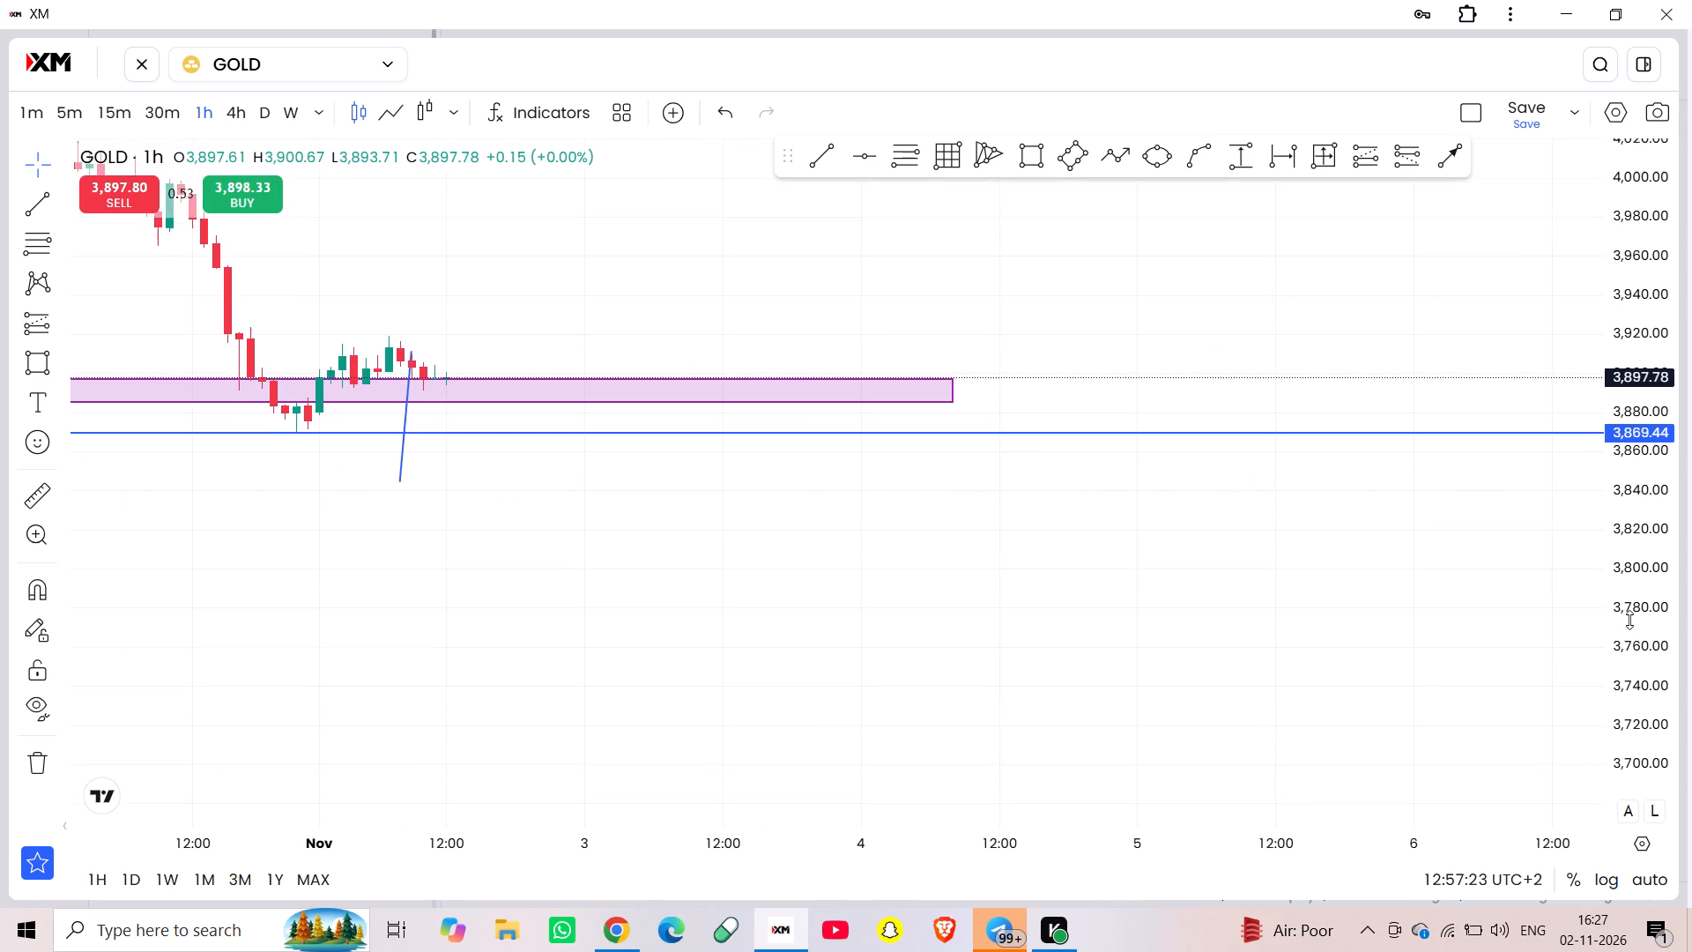
pyautogui.scroll(8, 1629, 620)
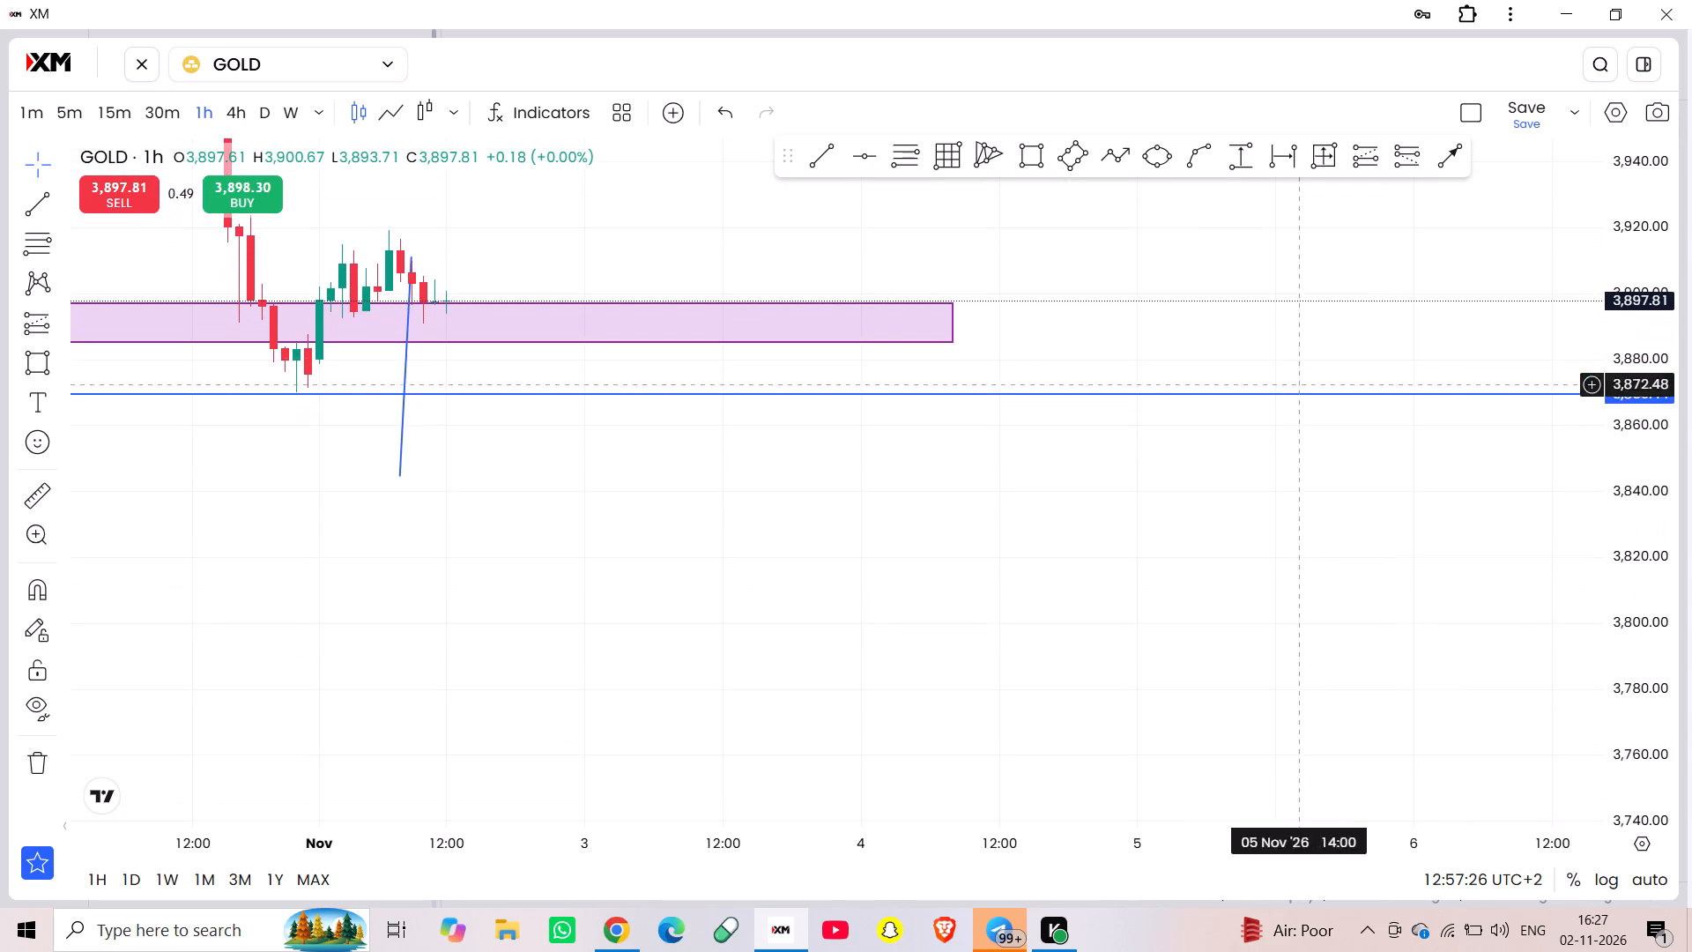
pyautogui.click(408, 258)
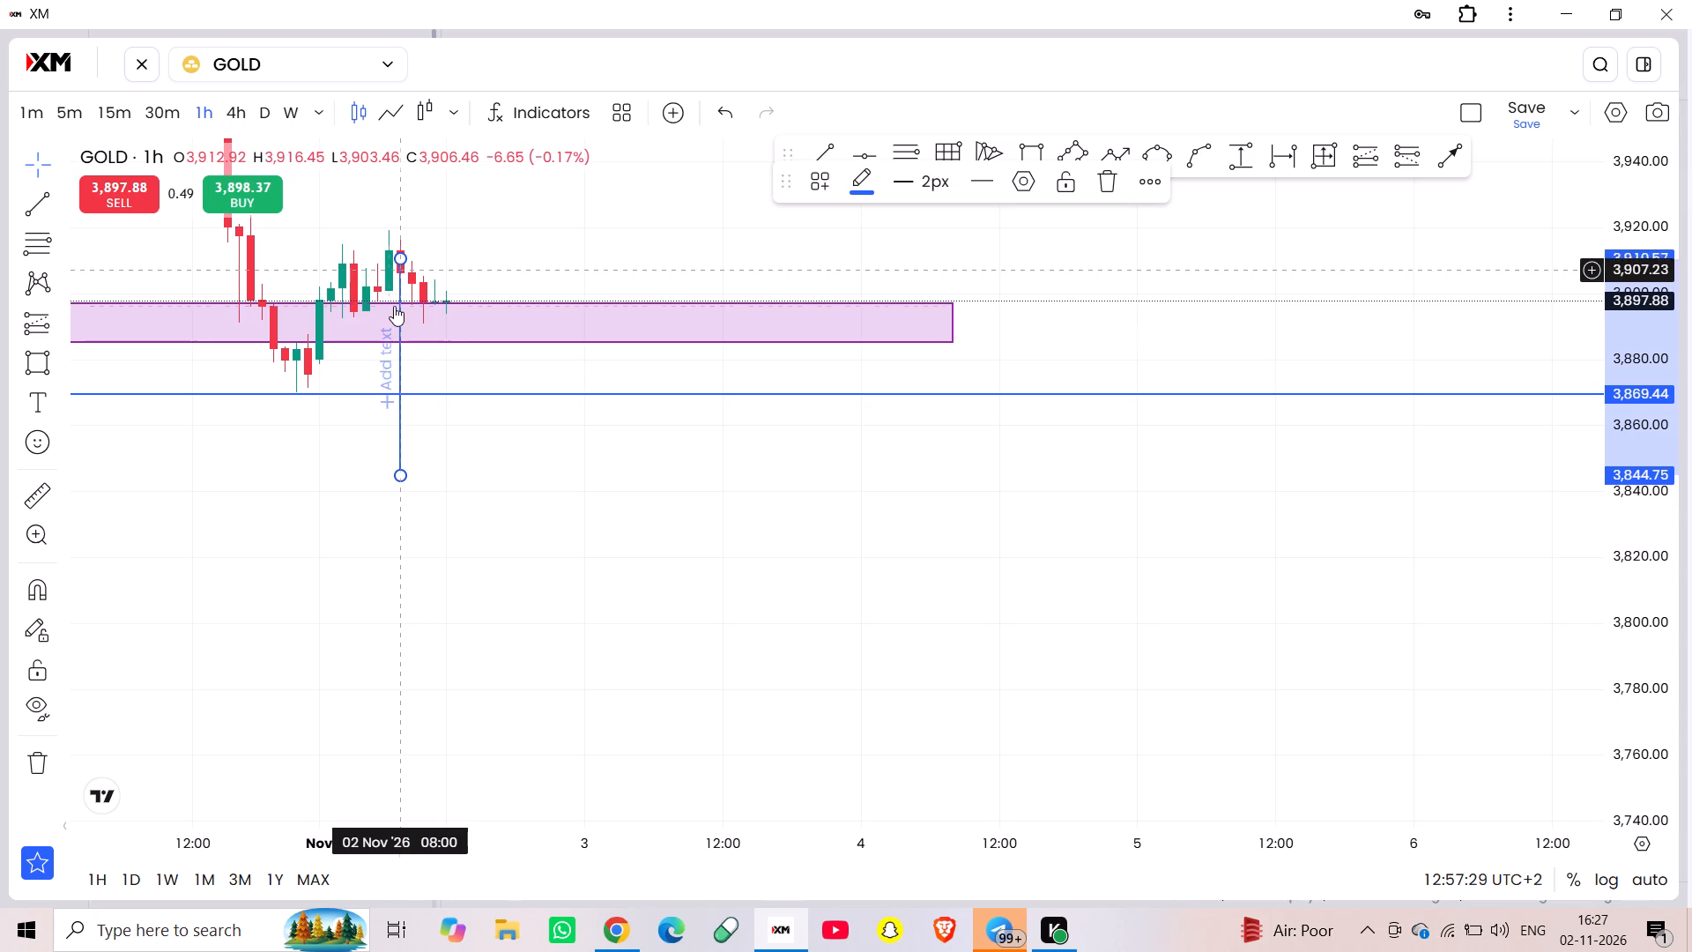
pyautogui.click(397, 309)
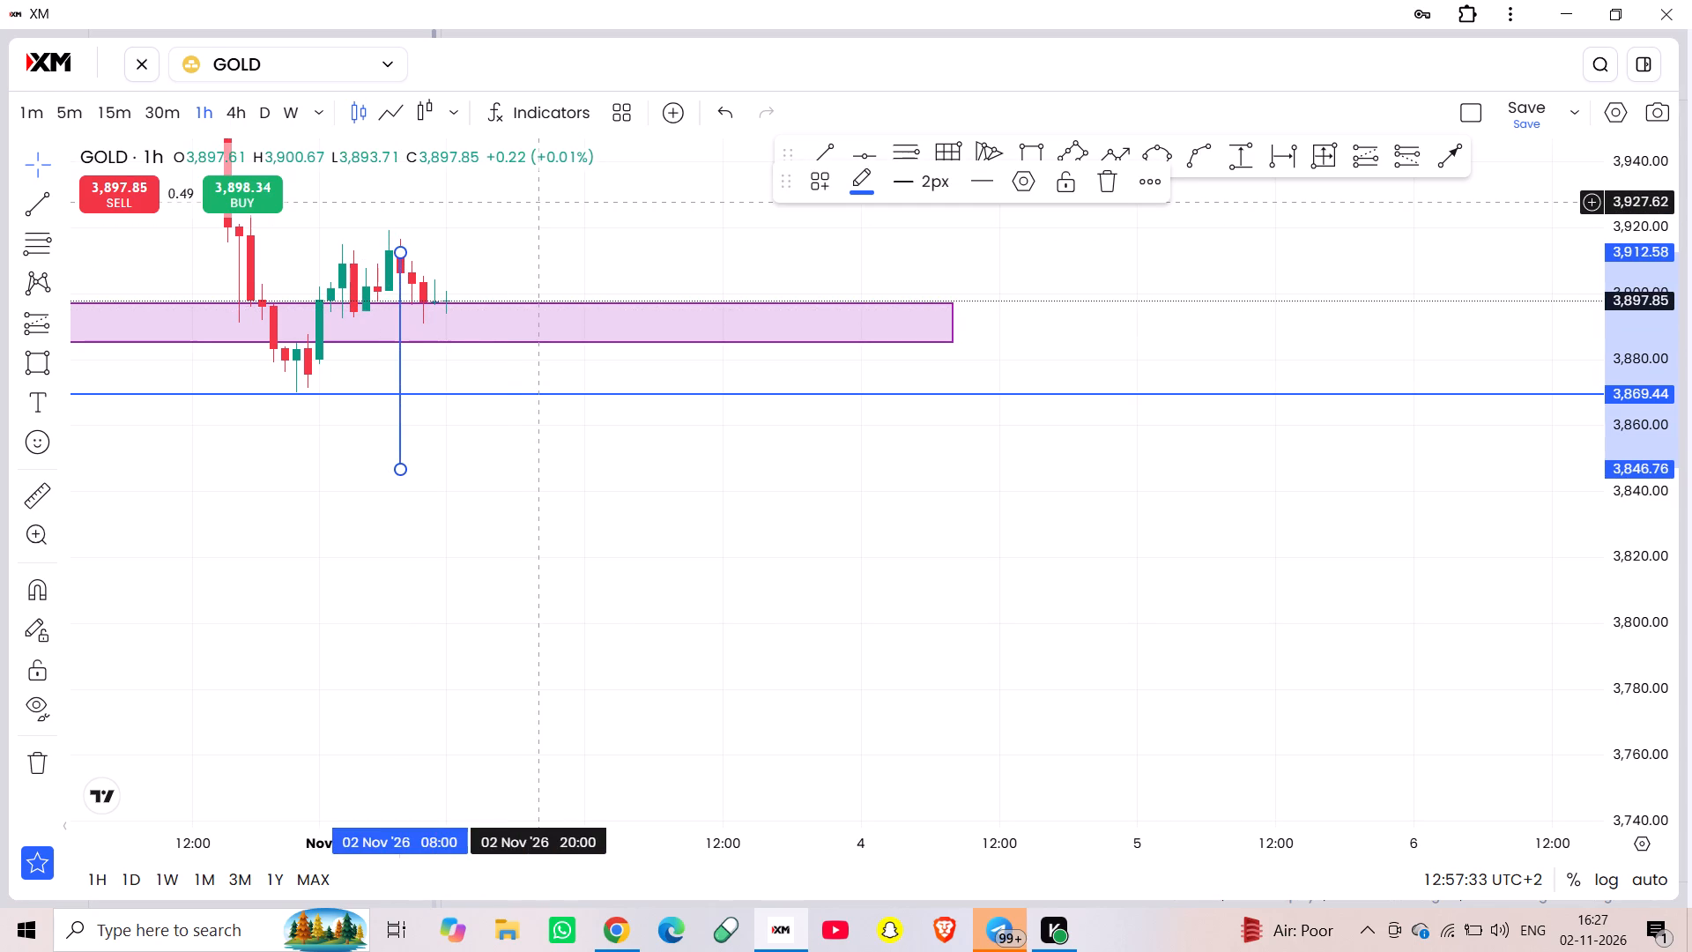
# Place a market sell order for 0.01 lots of GOLD.
pyautogui.click(144, 187)
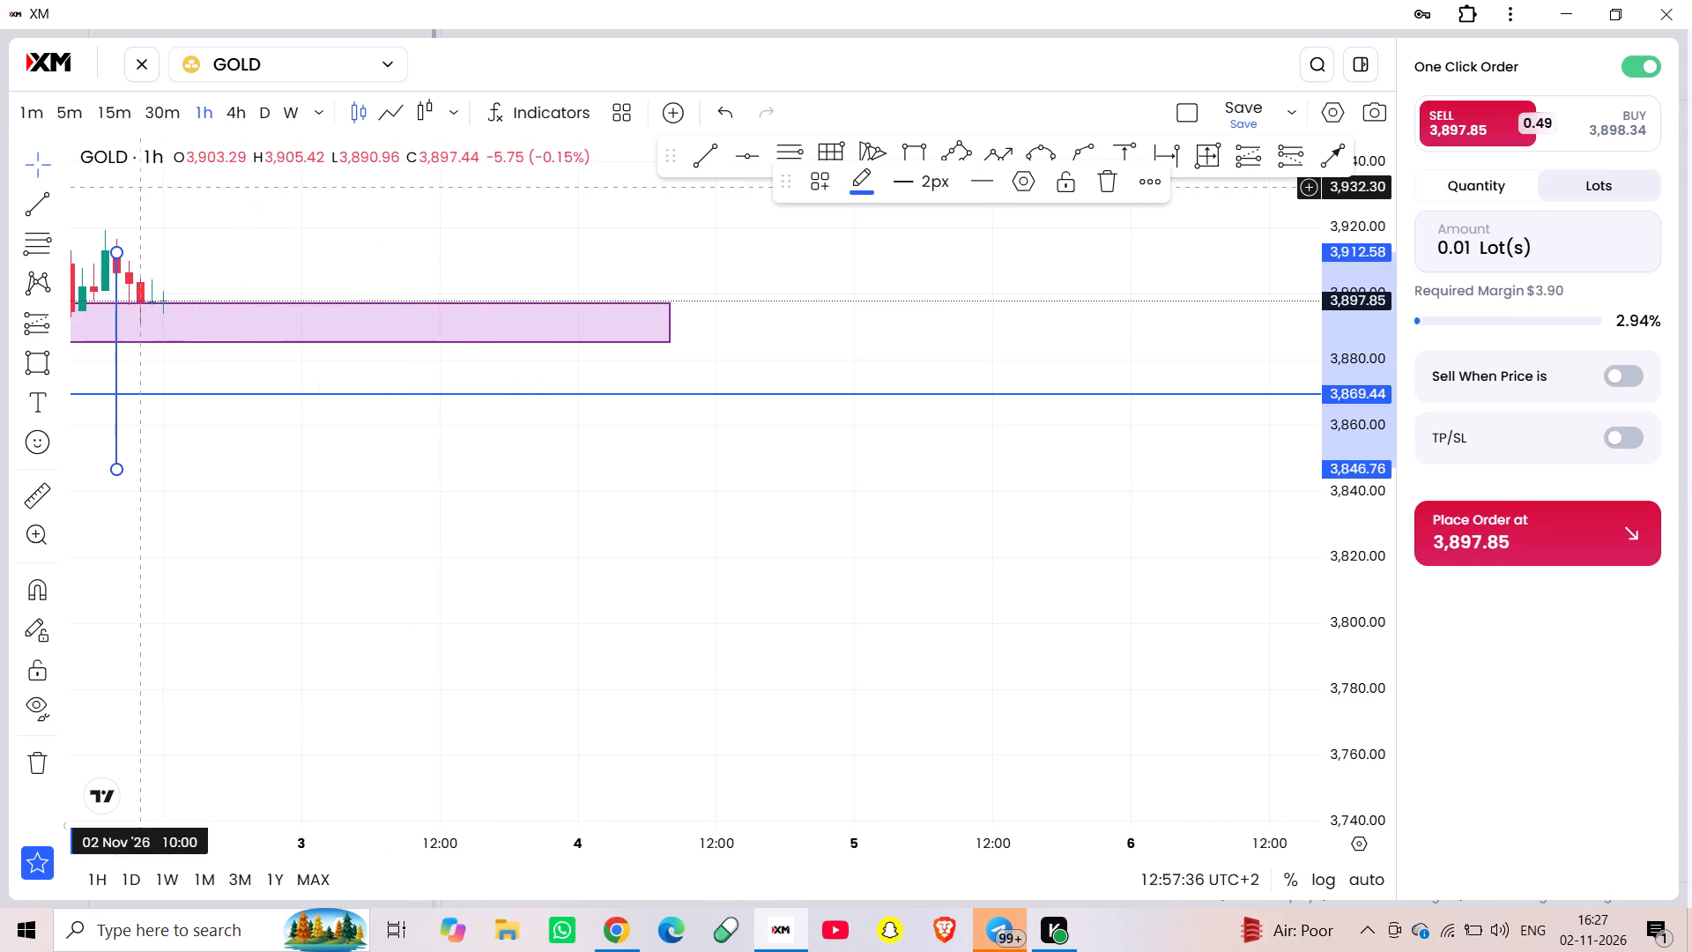
pyautogui.click(1437, 520)
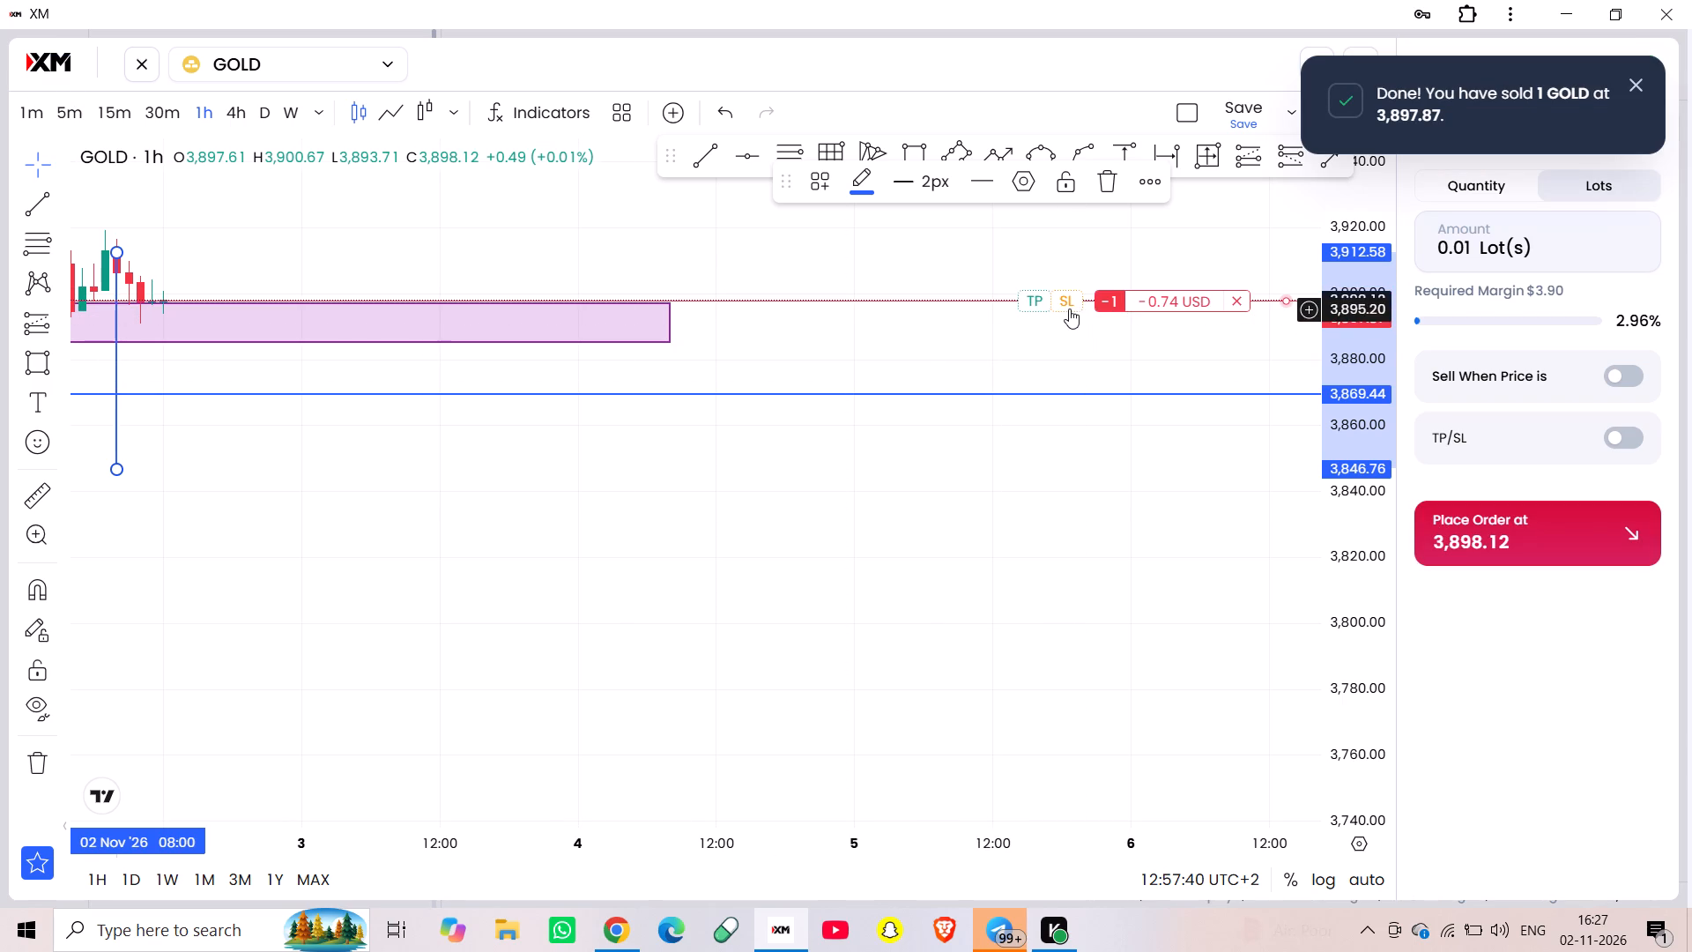
# Set the GOLD sell position's stop loss to 3,917.93, just above the latest swing high.
pyautogui.moveTo(1067, 305); pyautogui.dragTo(1063, 234)
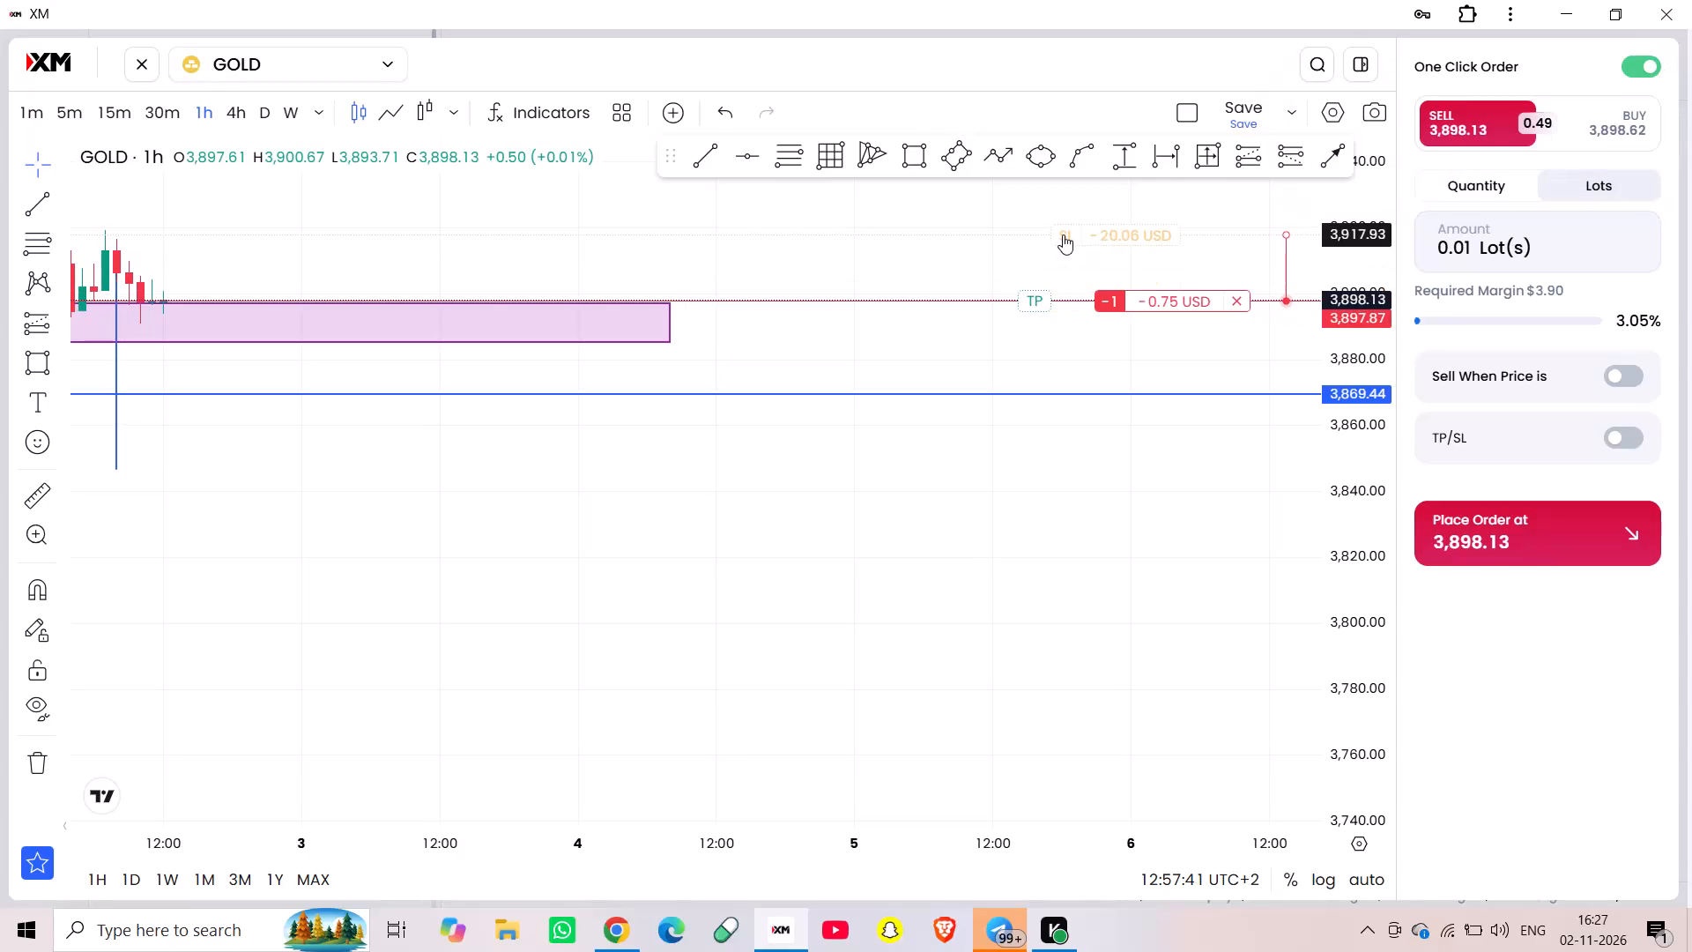
pyautogui.moveTo(1063, 234); pyautogui.dragTo(1063, 234)
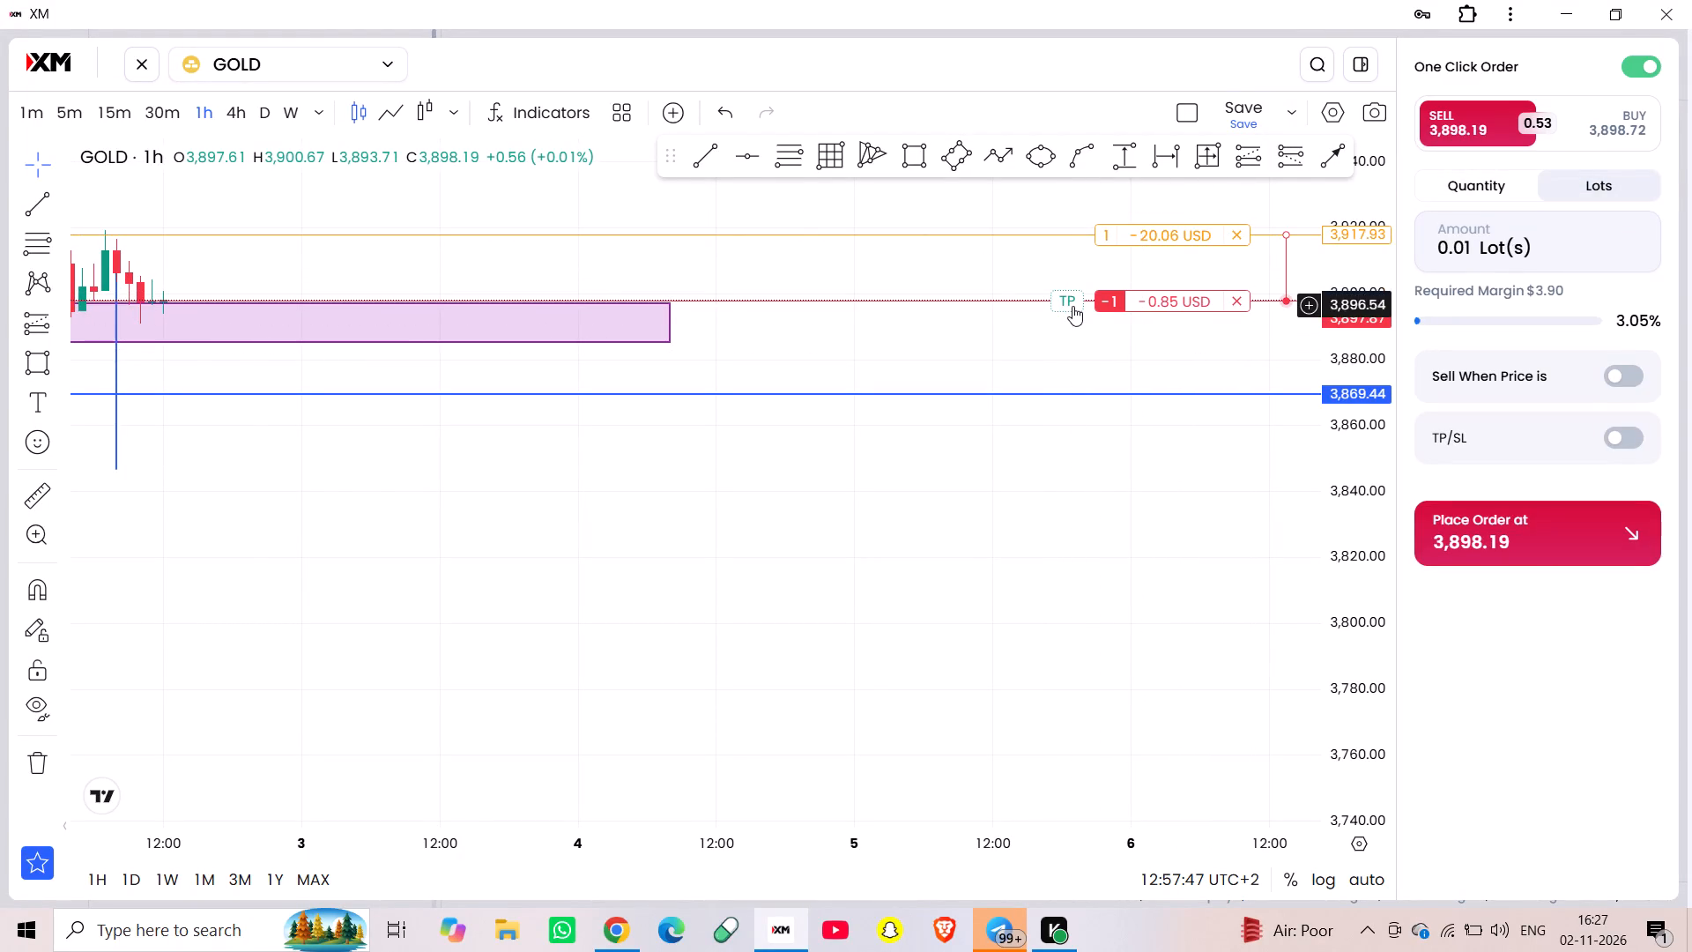
# Set the GOLD sell position's take profit to 3,848.08, near the lower end of the vertical projection line.
pyautogui.moveTo(1072, 306); pyautogui.dragTo(1044, 471)
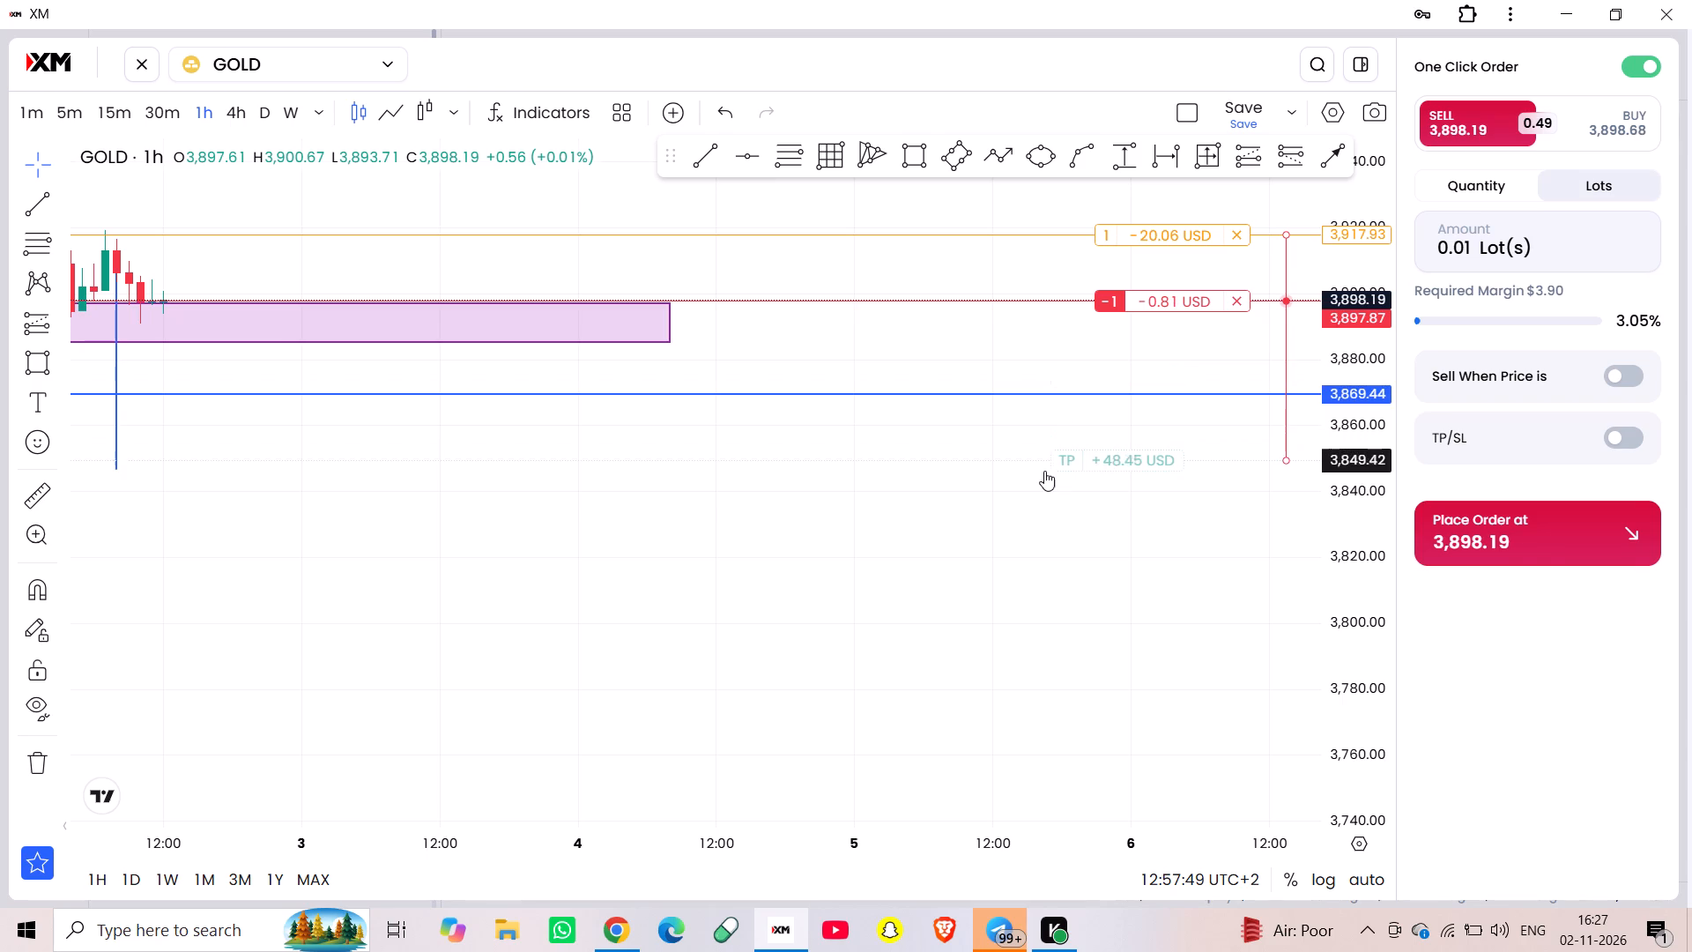
pyautogui.moveTo(1044, 471); pyautogui.dragTo(1049, 465)
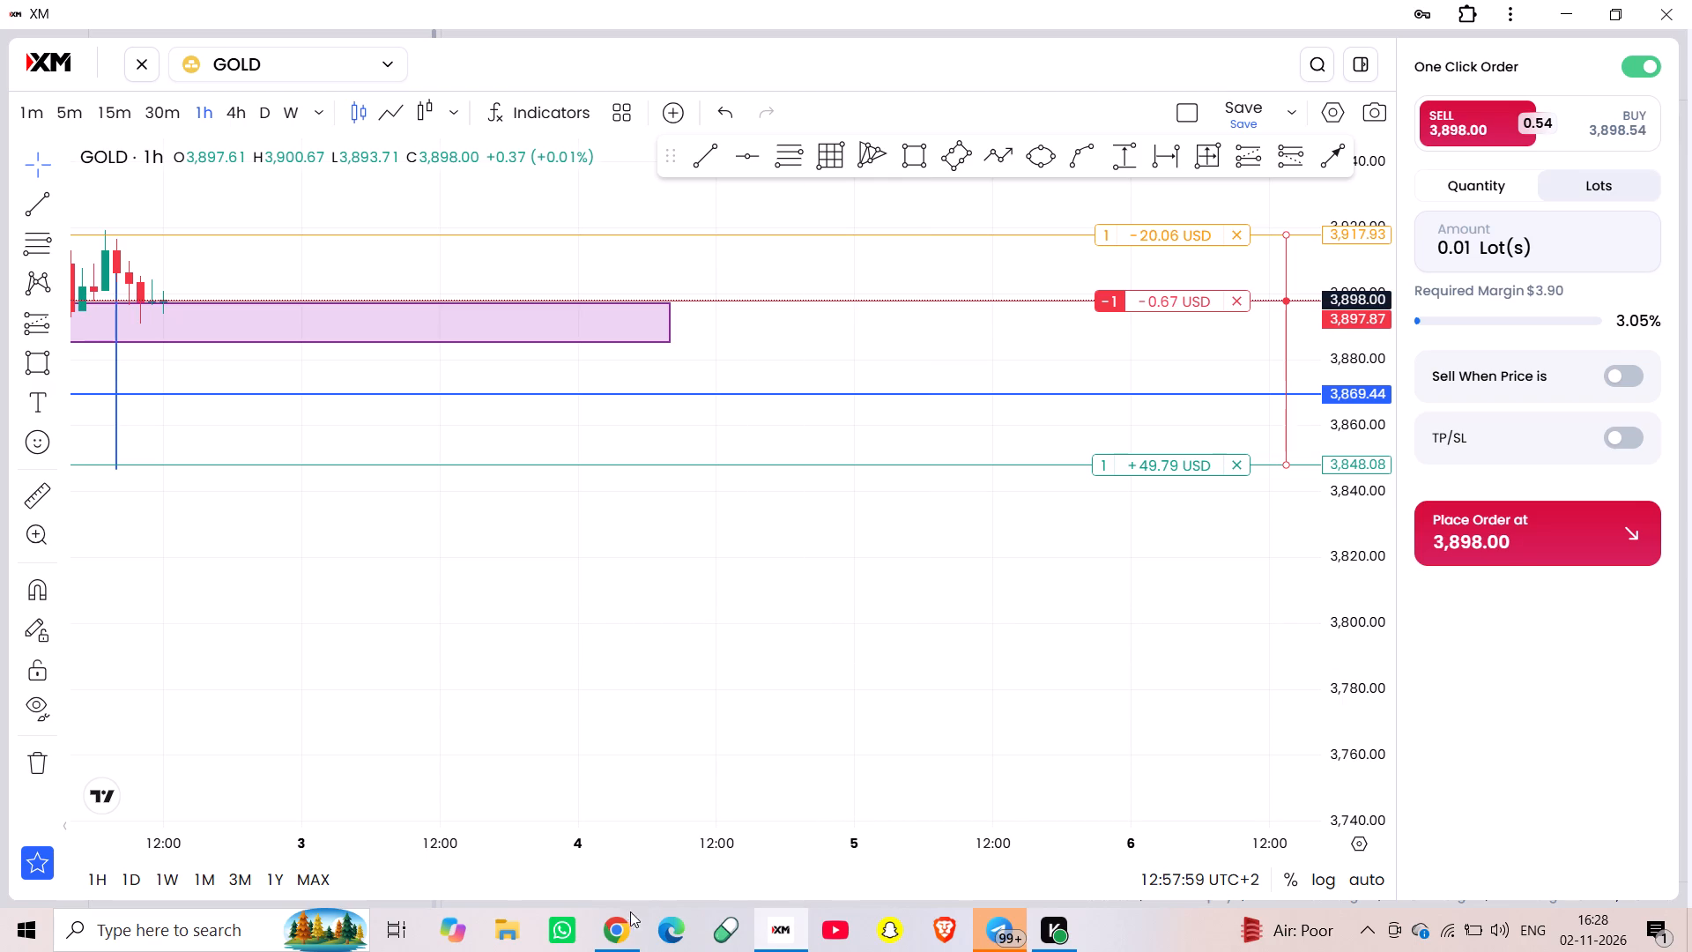
# Switch to YouTube in Chrome, play the "Payback | whysoKai" mix and skip the advert.
pyautogui.click(615, 932)
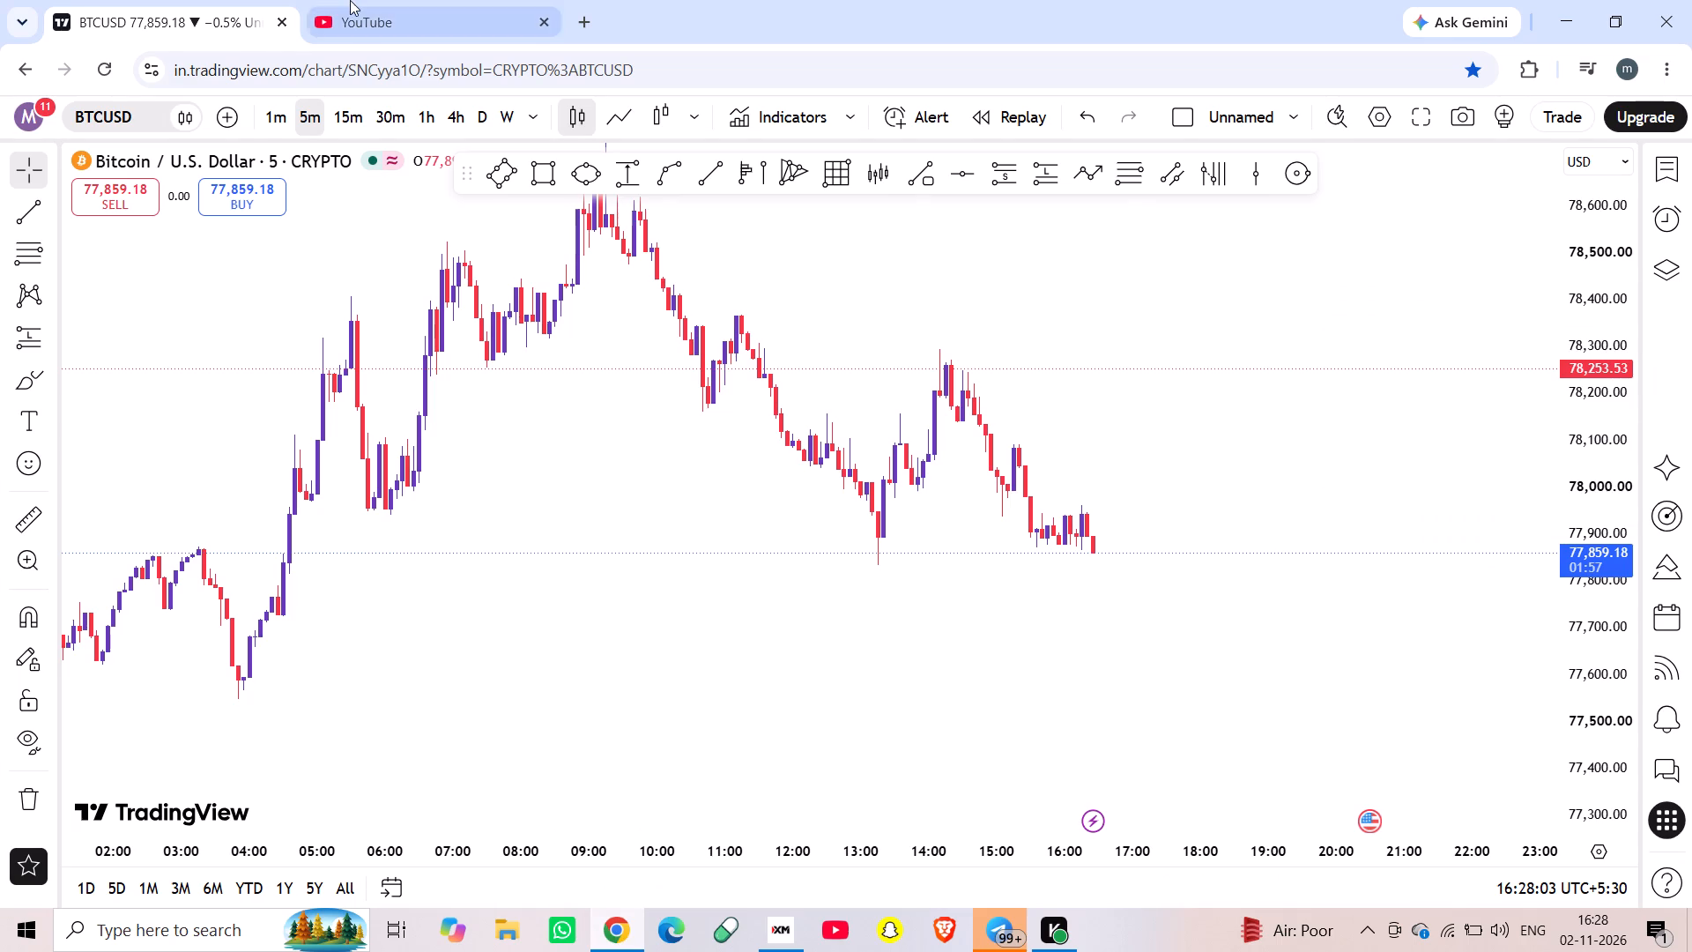
pyautogui.click(350, 0)
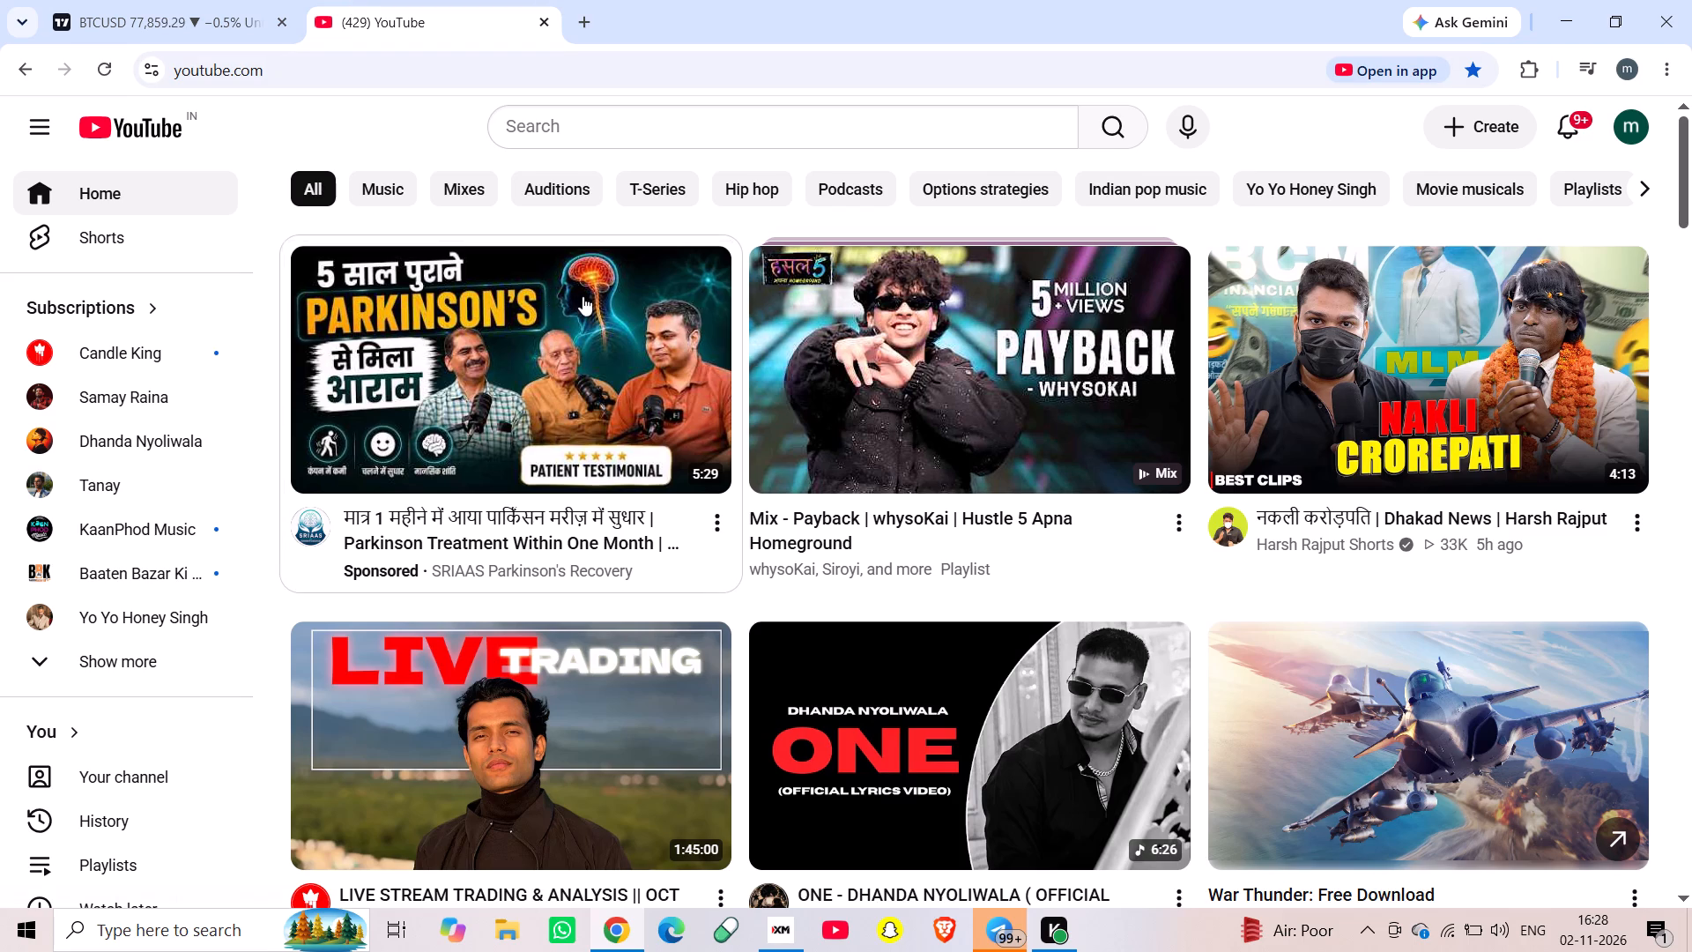
pyautogui.scroll(1, 583, 295)
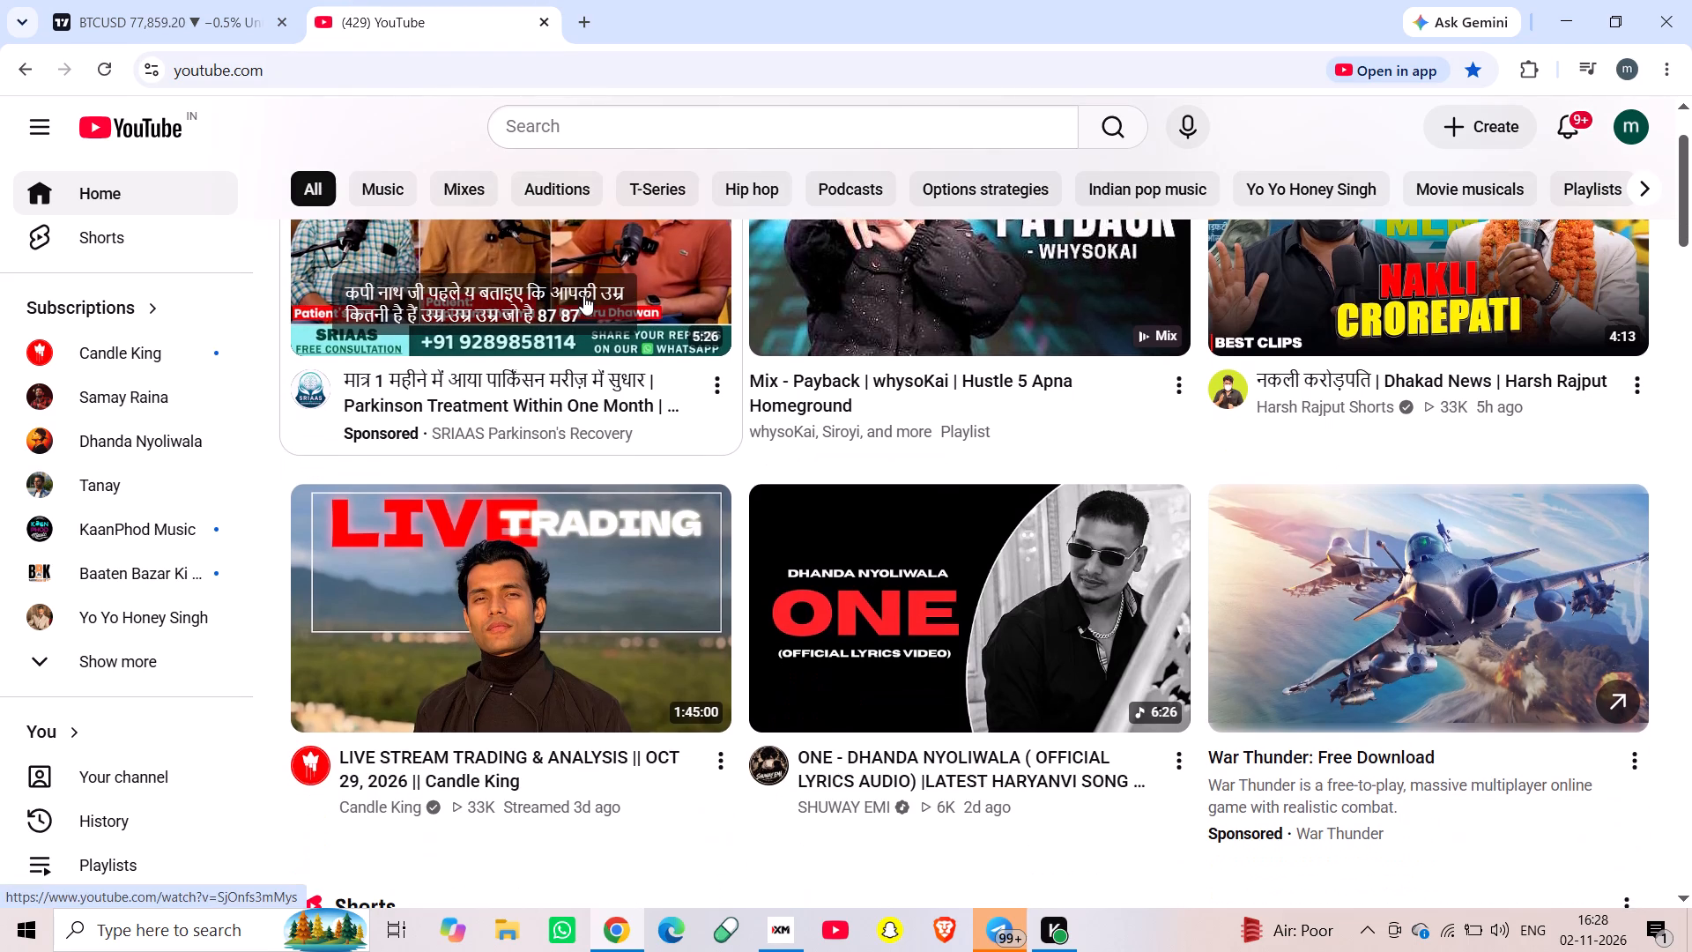
pyautogui.scroll(1, 583, 295)
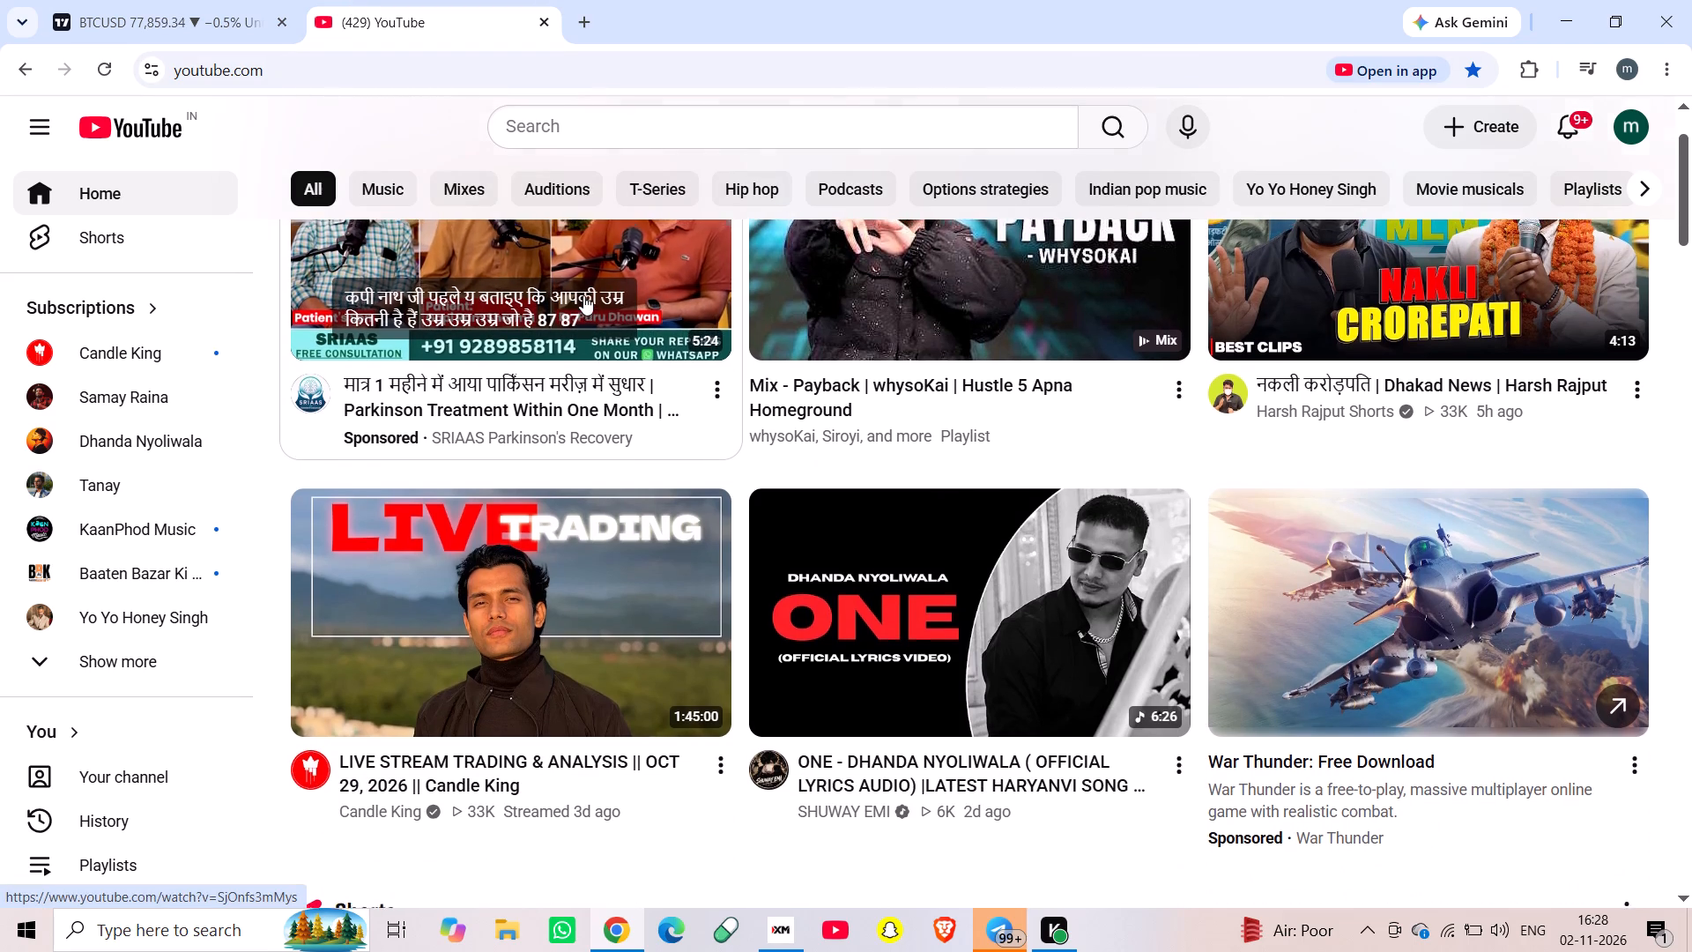
pyautogui.scroll(1, 583, 295)
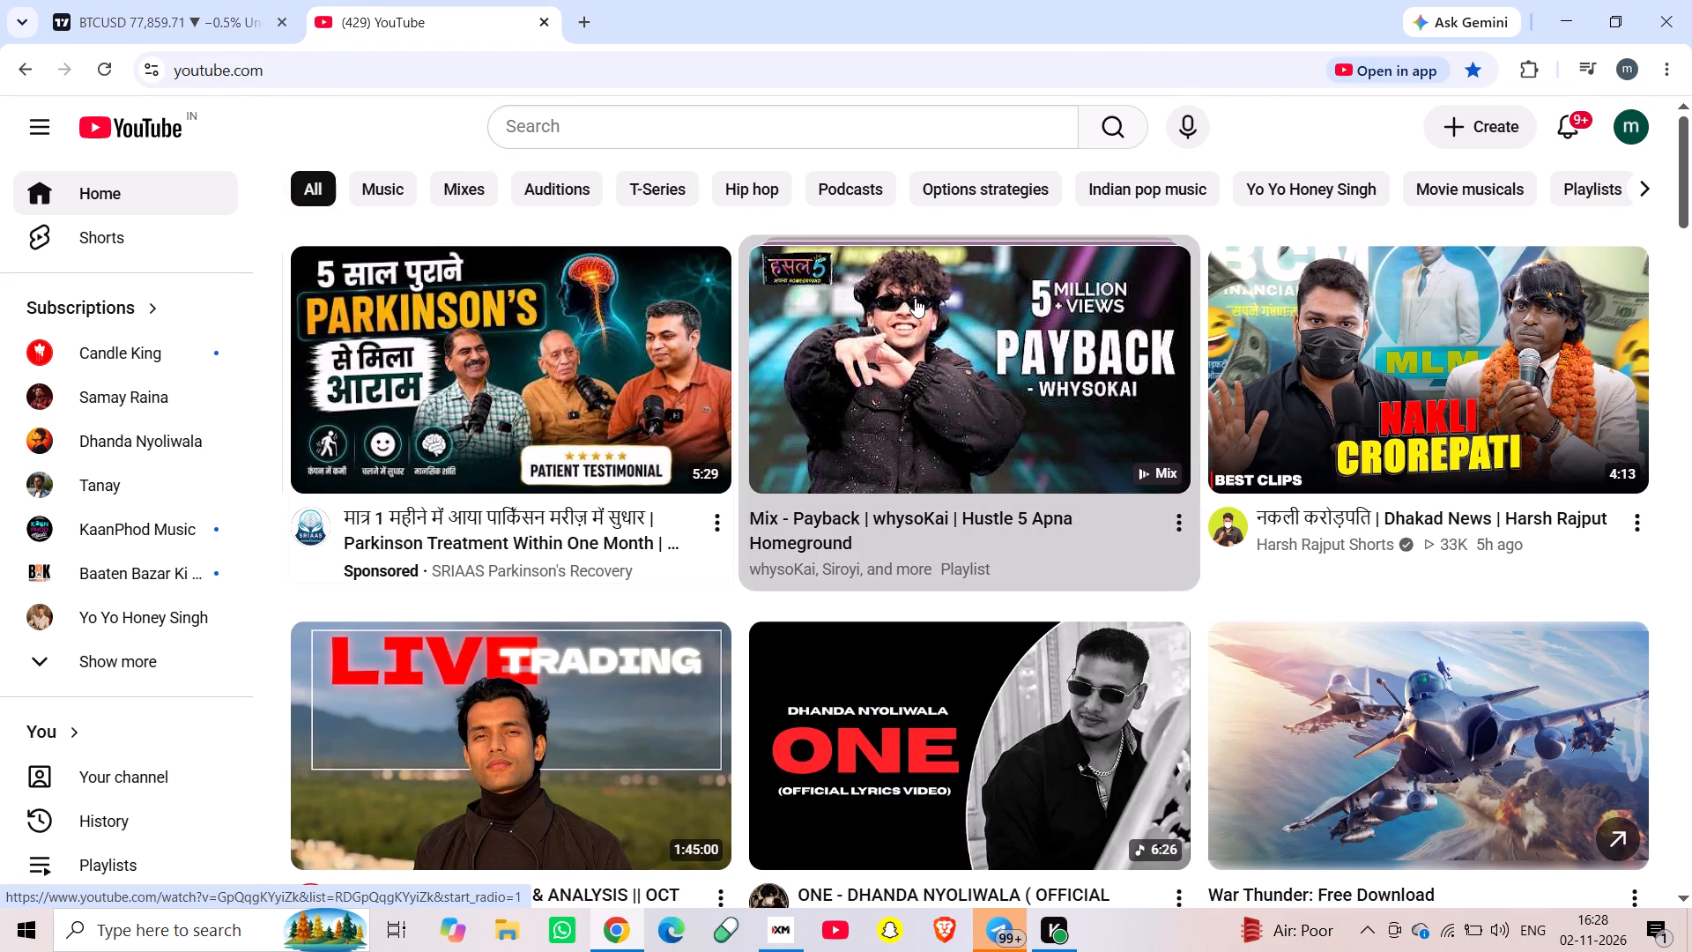
pyautogui.click(913, 298)
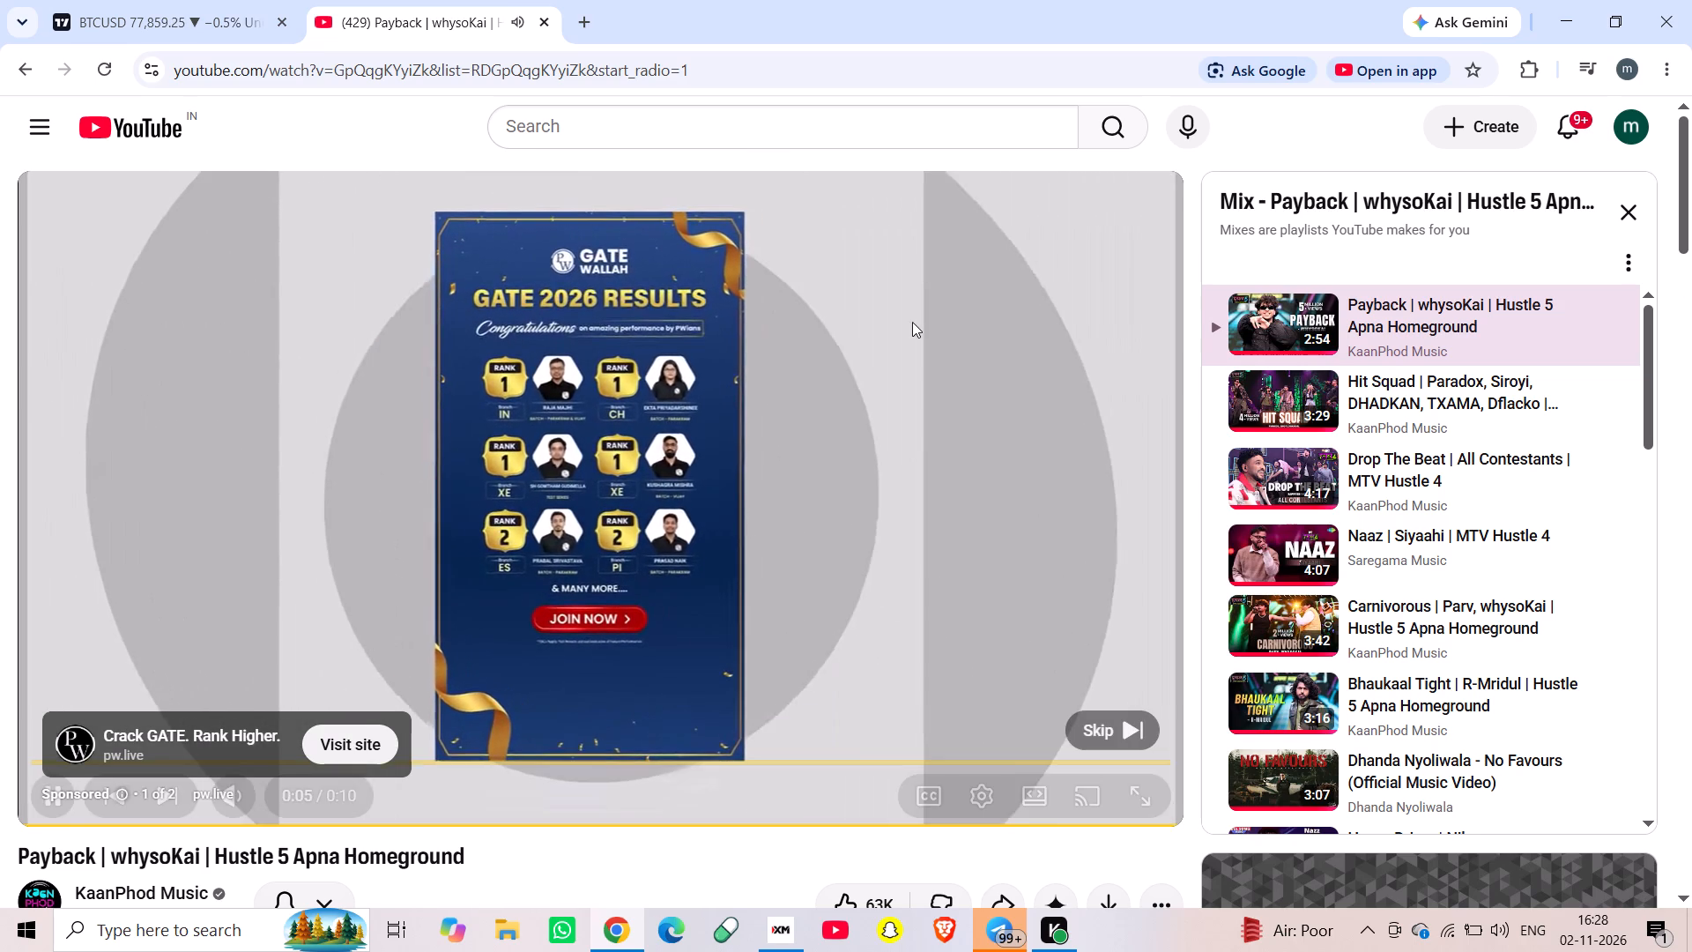
pyautogui.click(1095, 718)
# Return to the XM GOLD chart and check the open sell position against its stop loss and take profit levels.
pyautogui.click(130, 3)
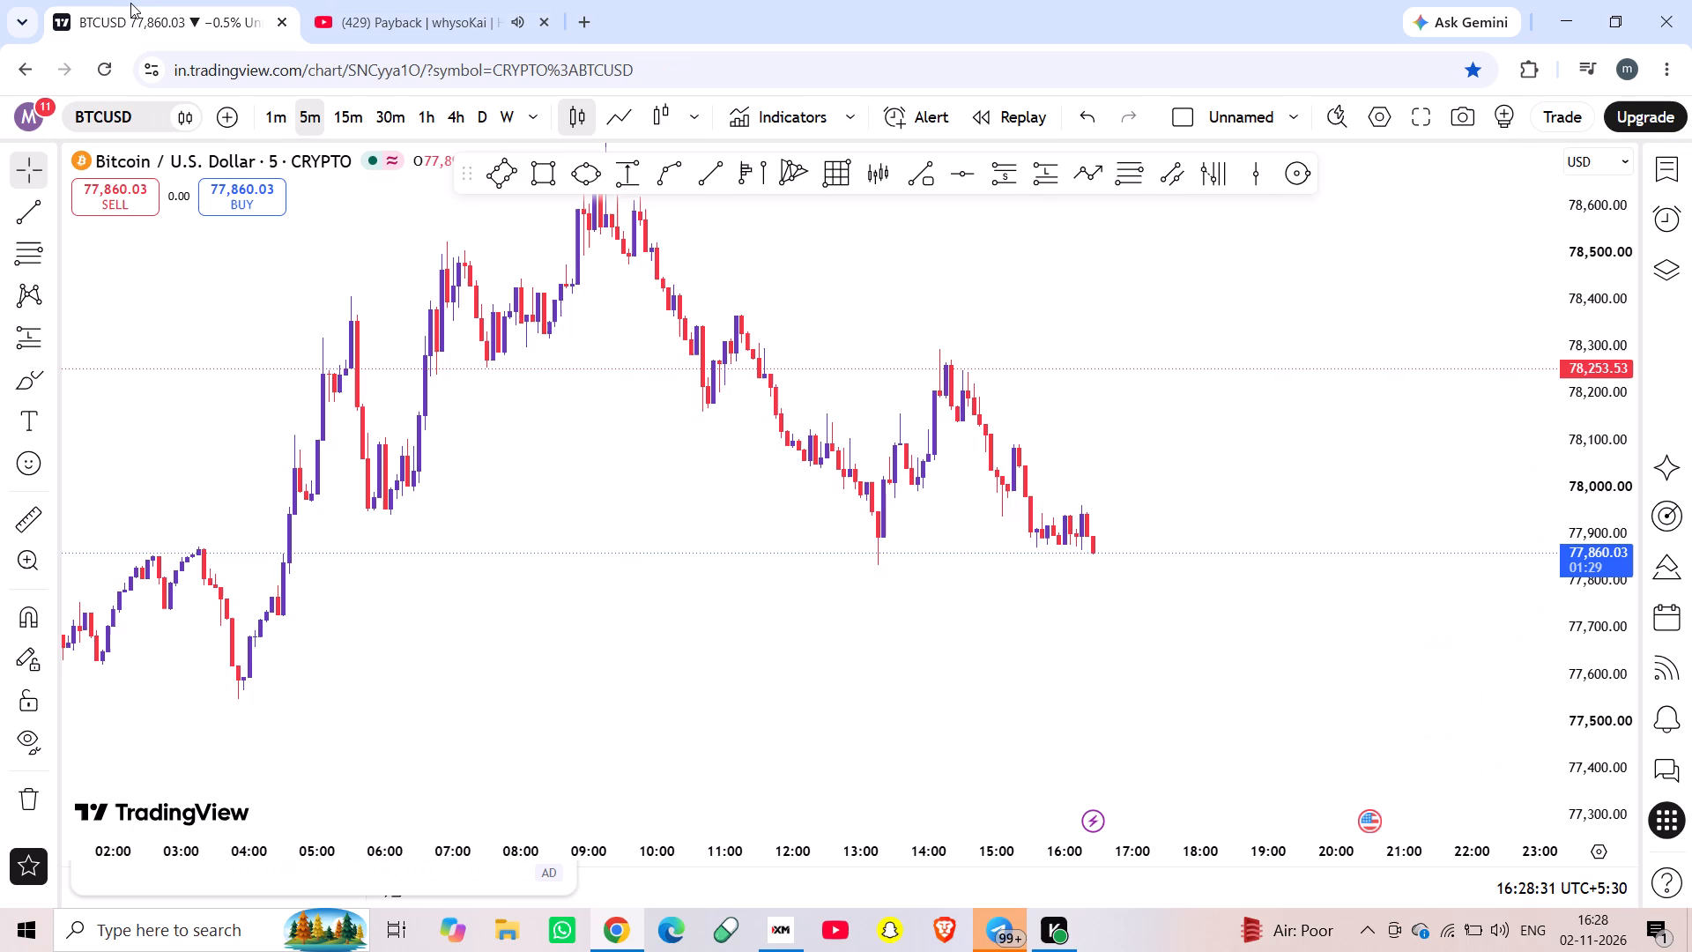
pyautogui.click(783, 929)
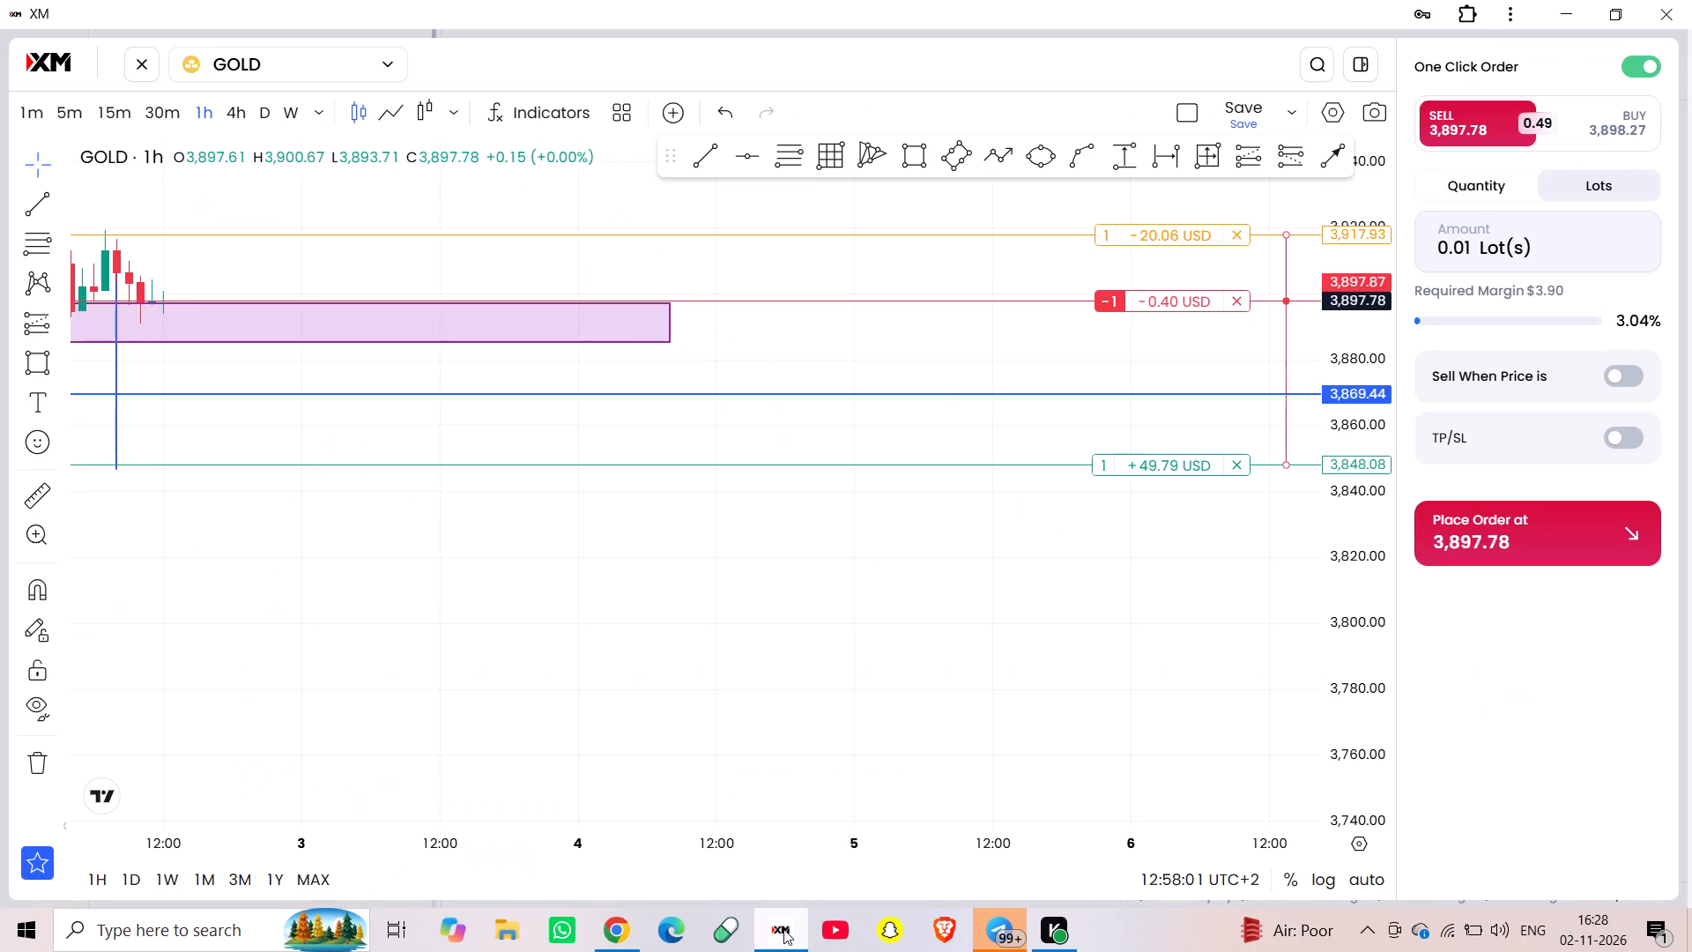
pyautogui.moveTo(702, 649); pyautogui.dragTo(851, 740)
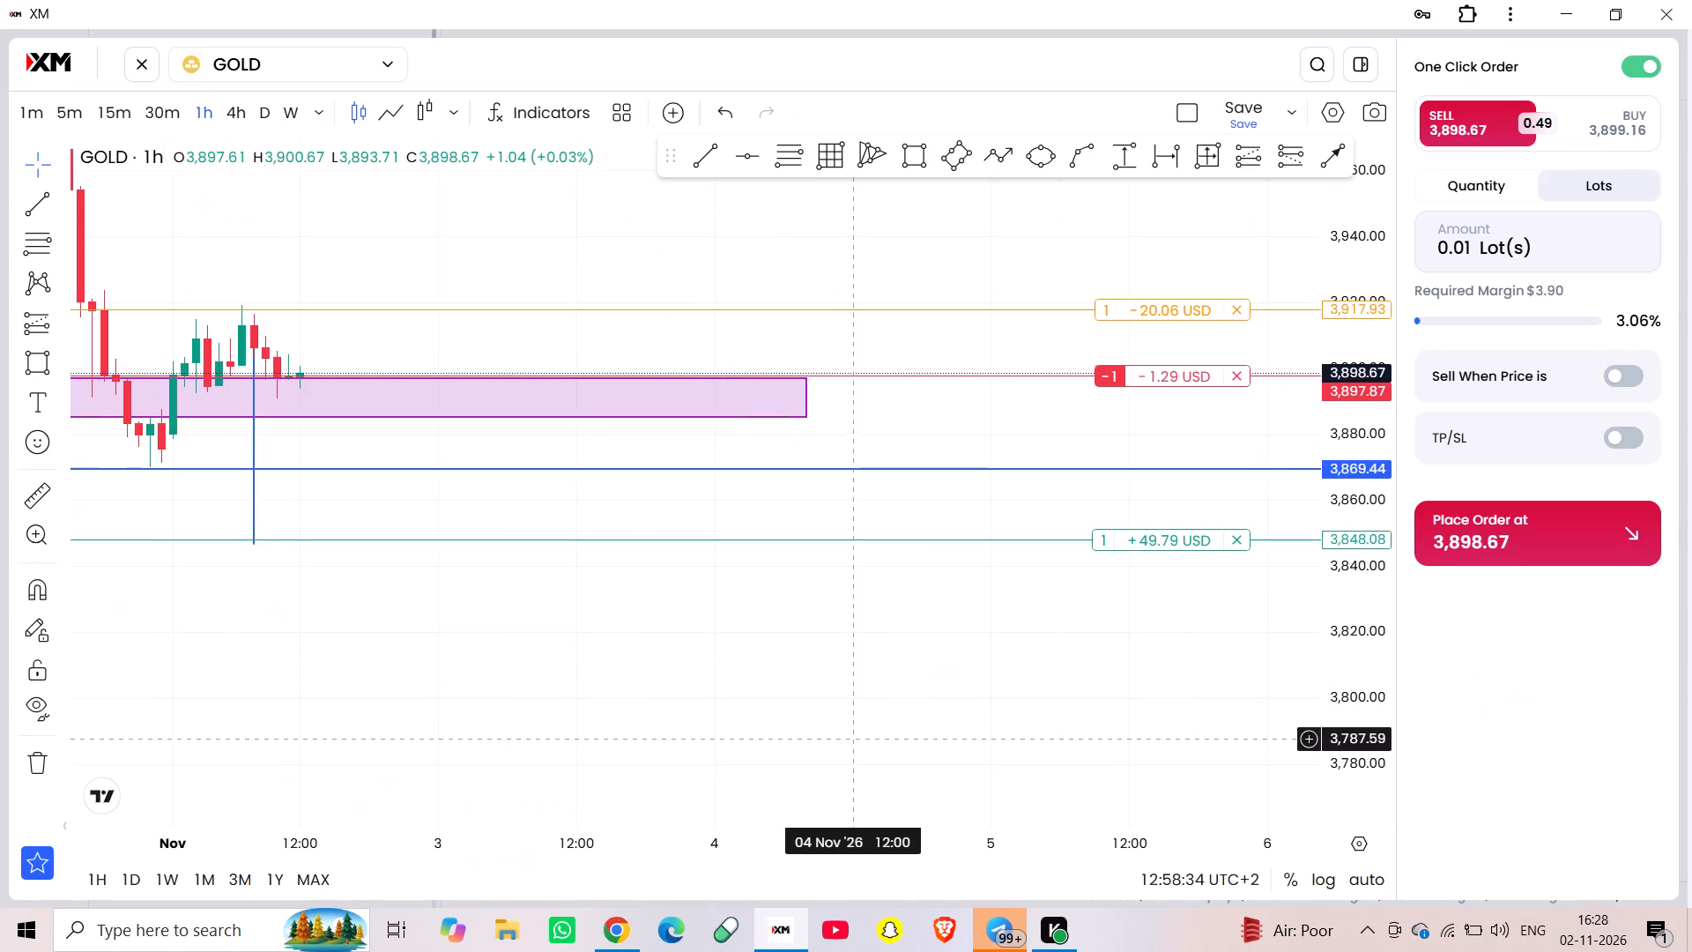
pyautogui.moveTo(851, 740); pyautogui.dragTo(890, 760)
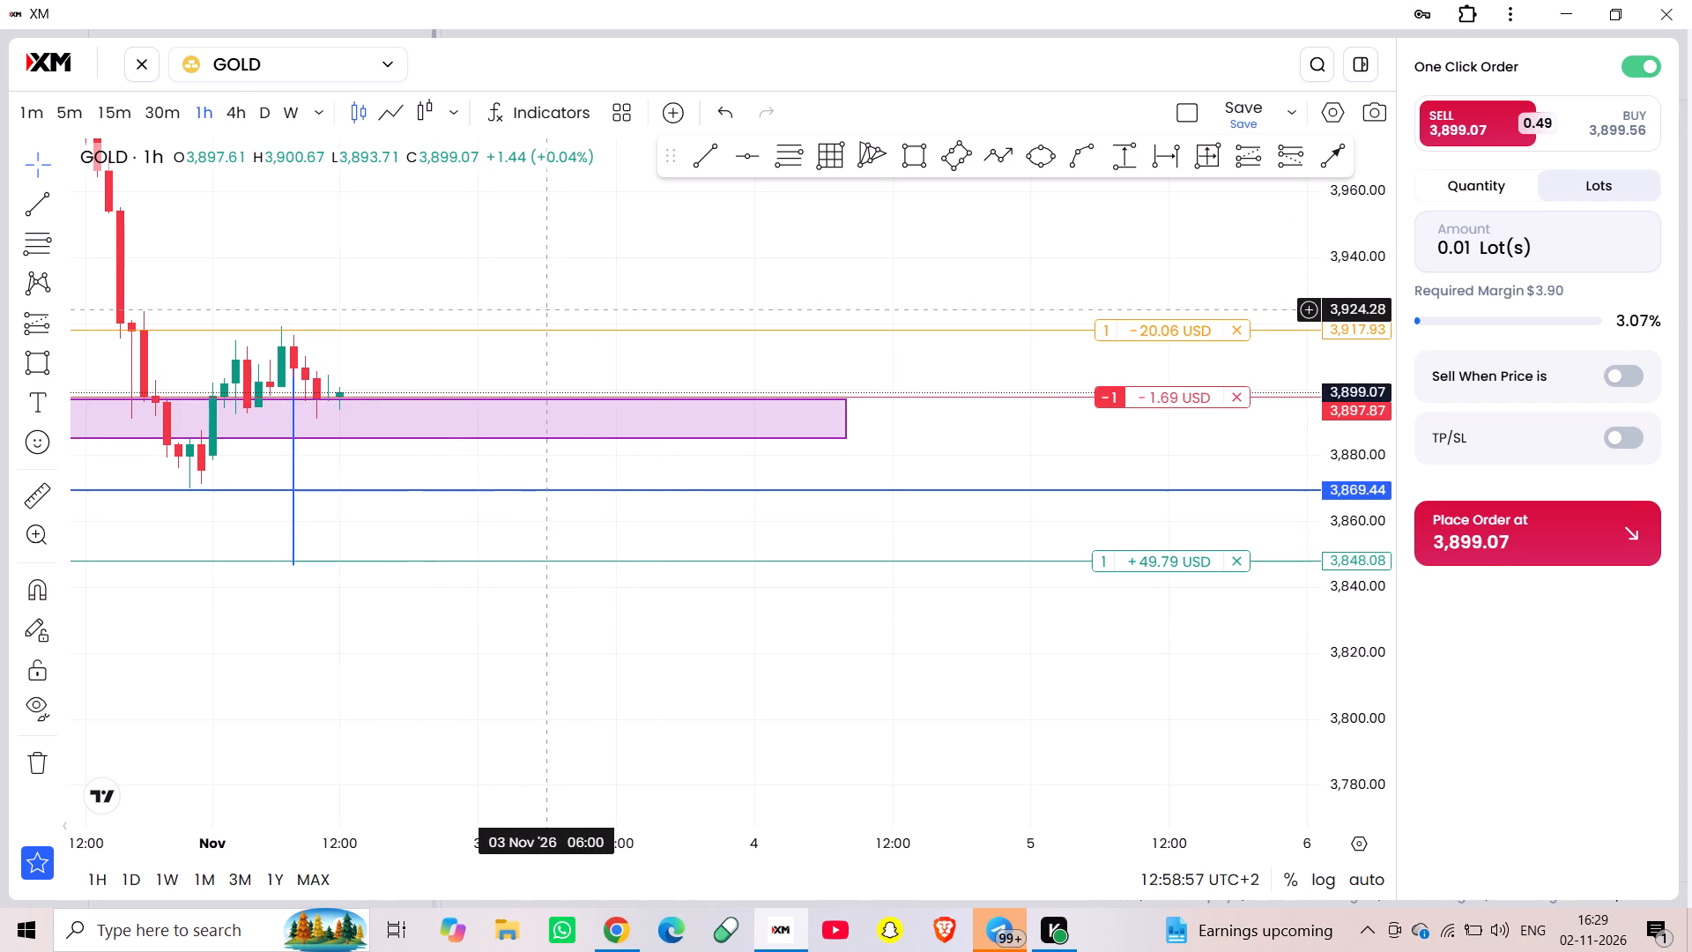
# Switch back to YouTube in Chrome and pause the "Payback" video.
pyautogui.click(612, 929)
pyautogui.click(442, 1)
pyautogui.click(553, 403)
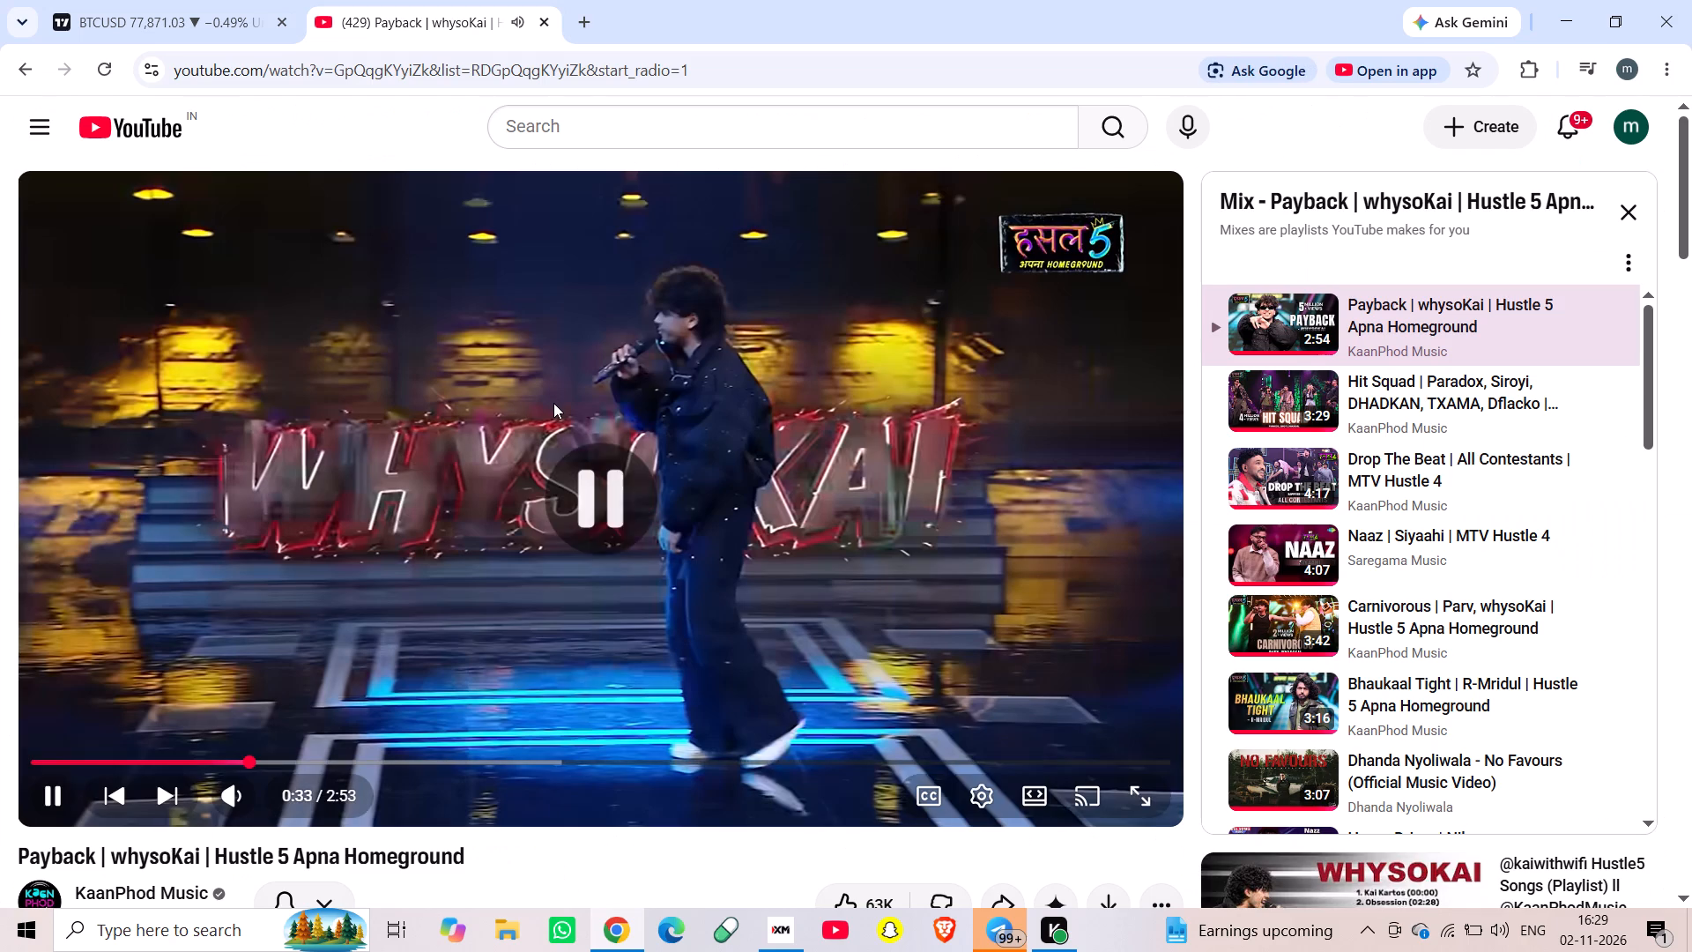
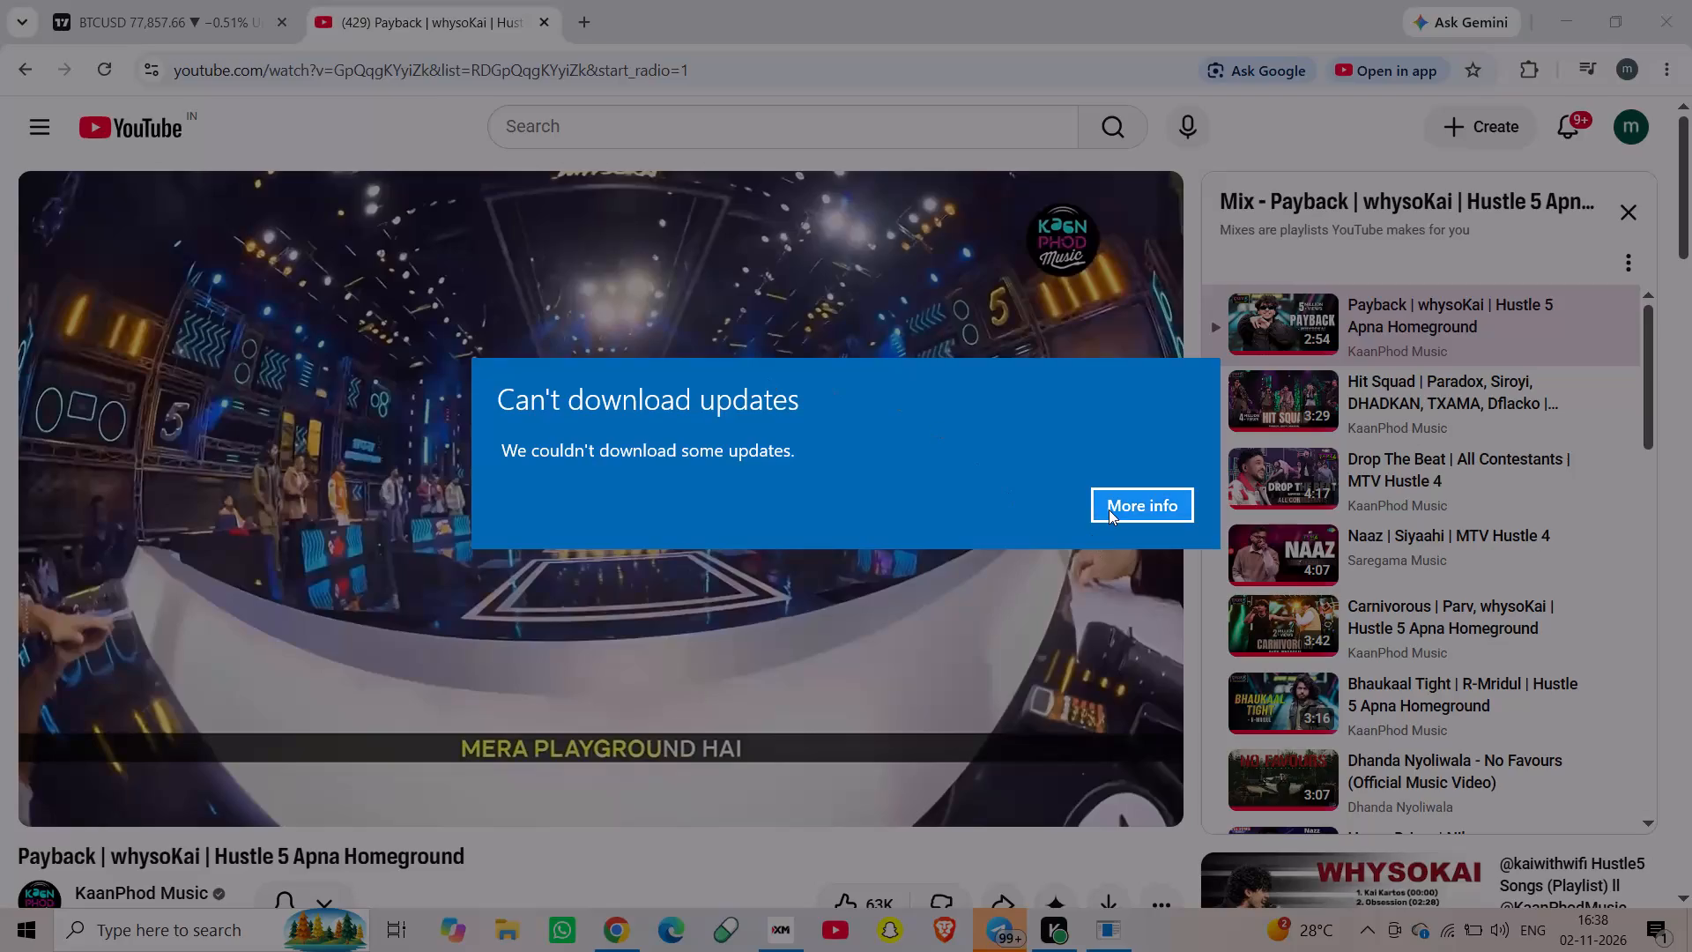
# Clear the Windows update notice and resume the "Payback" video on YouTube.
pyautogui.click(1111, 510)
pyautogui.click(635, 444)
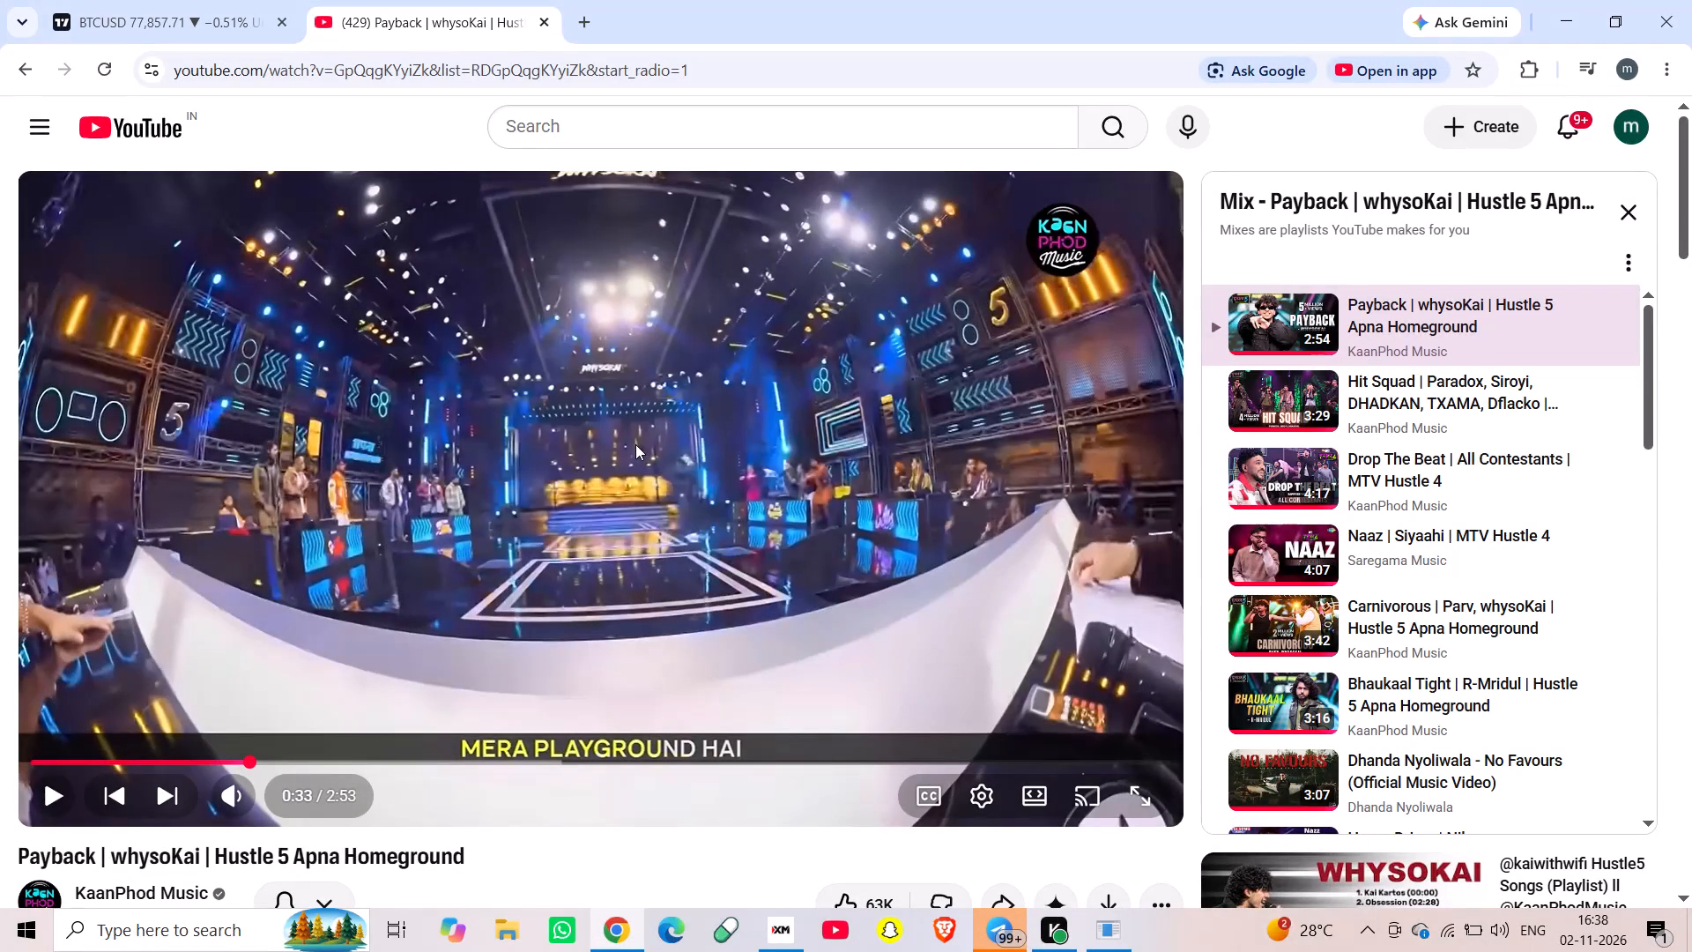
# Return to the XM GOLD chart, close the Settings window and switch the chart to the 5-minute timeframe.
pyautogui.click(225, 0)
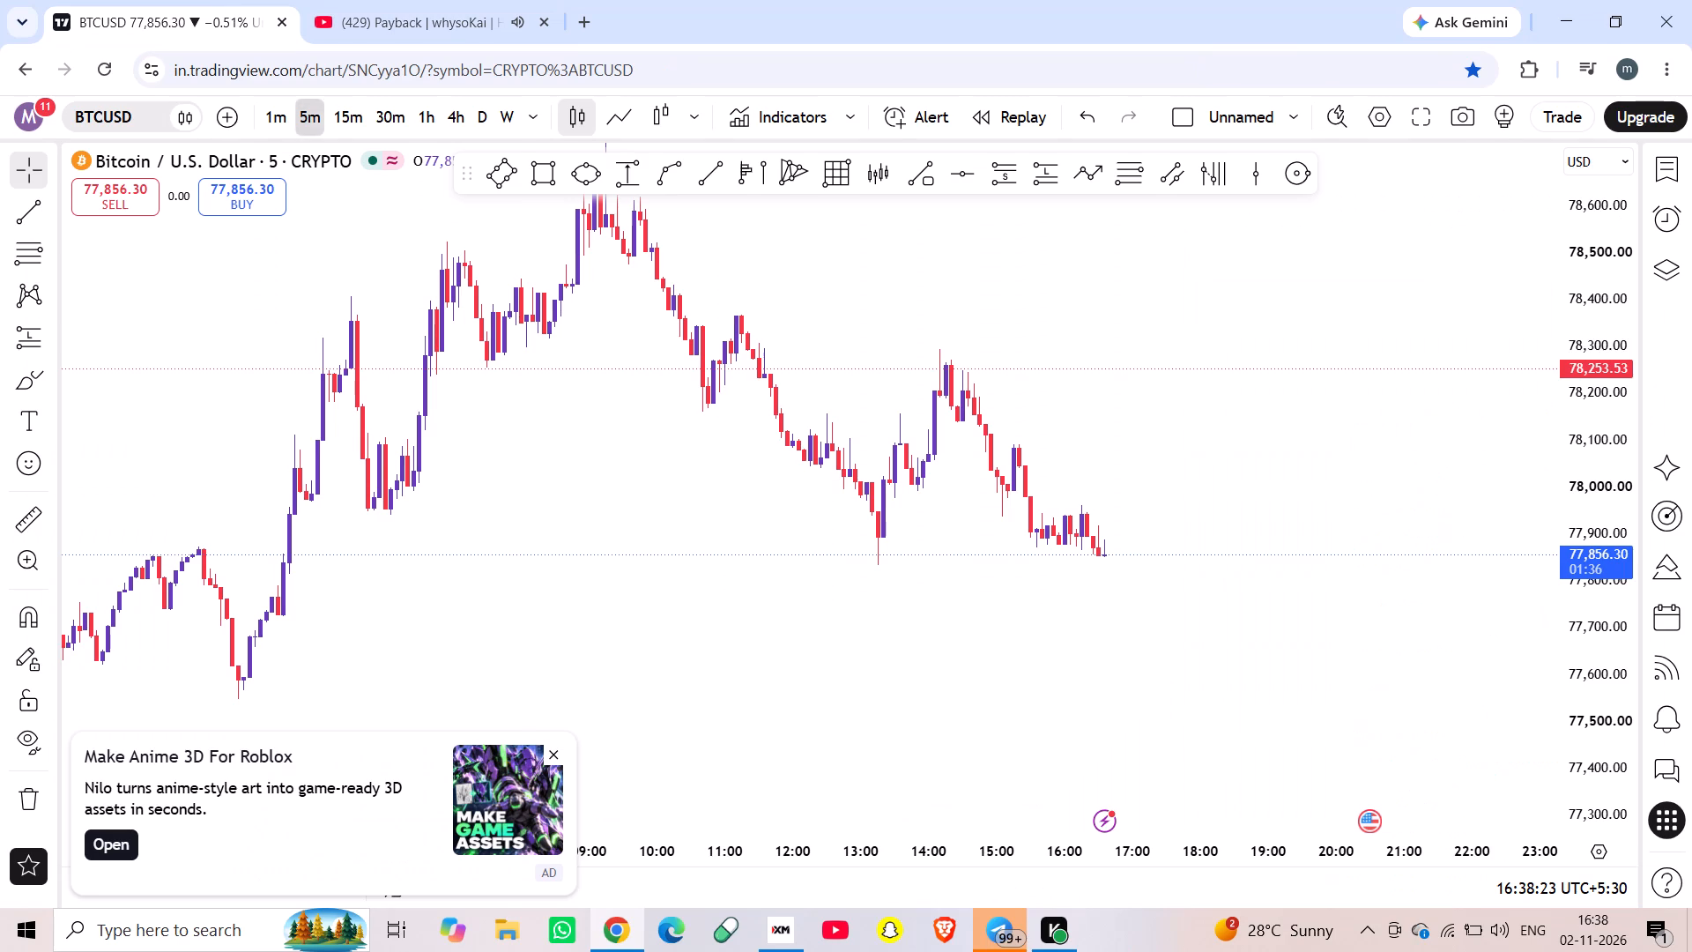
pyautogui.click(791, 914)
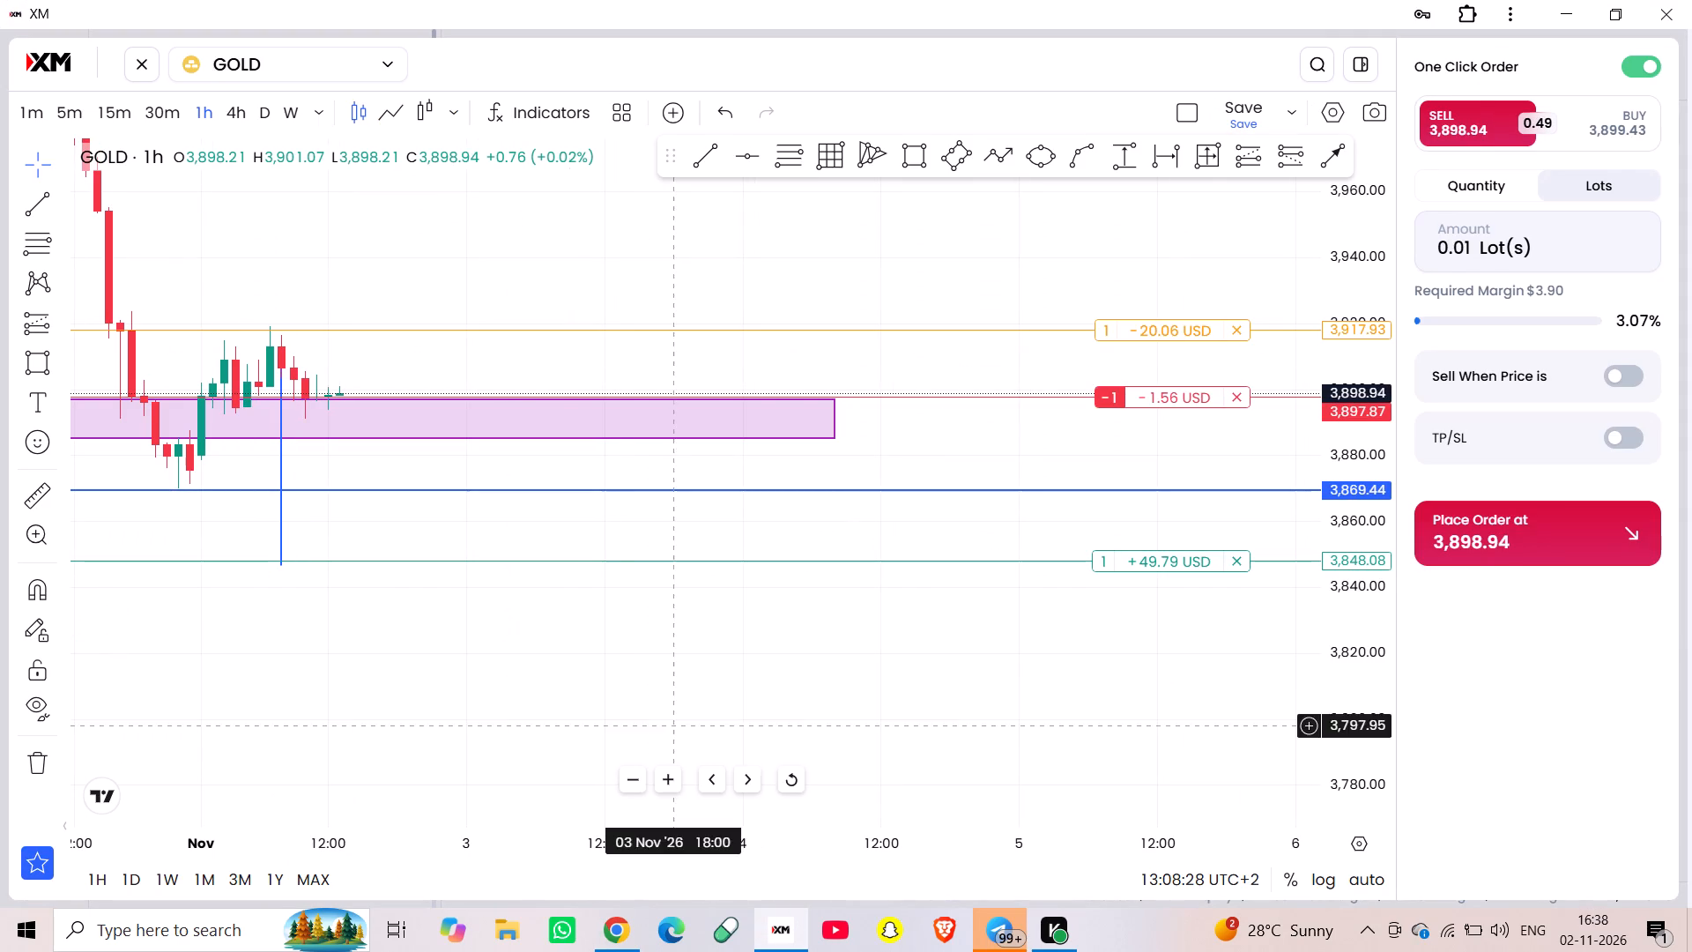
pyautogui.click(74, 115)
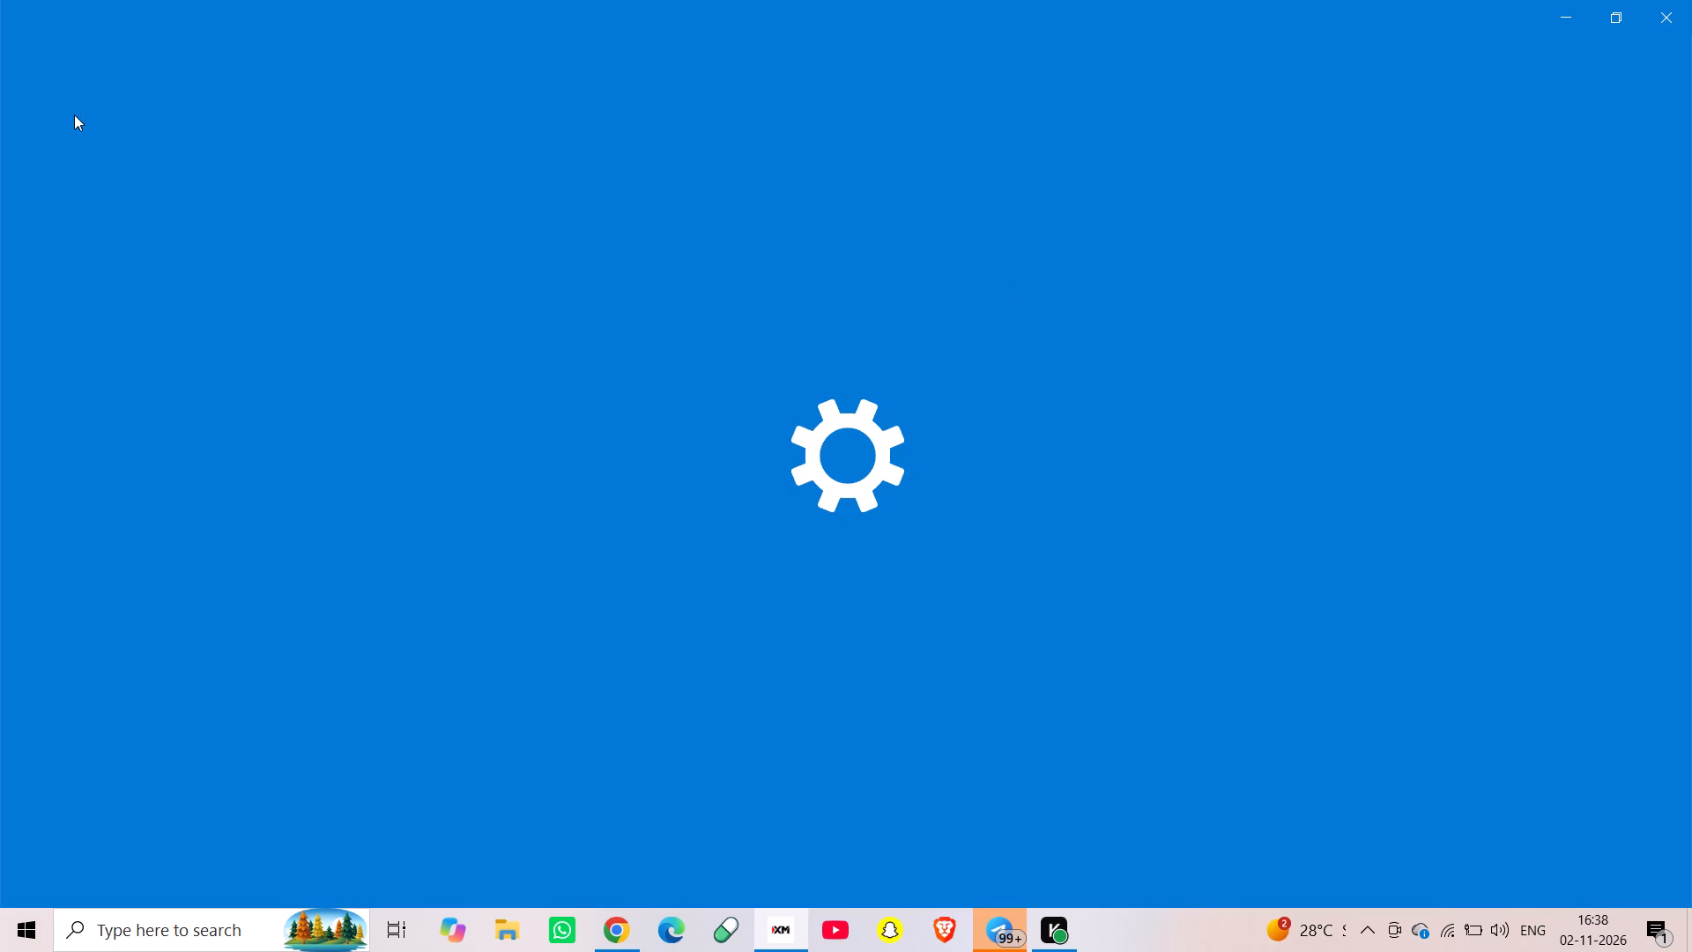
pyautogui.click(1691, 0)
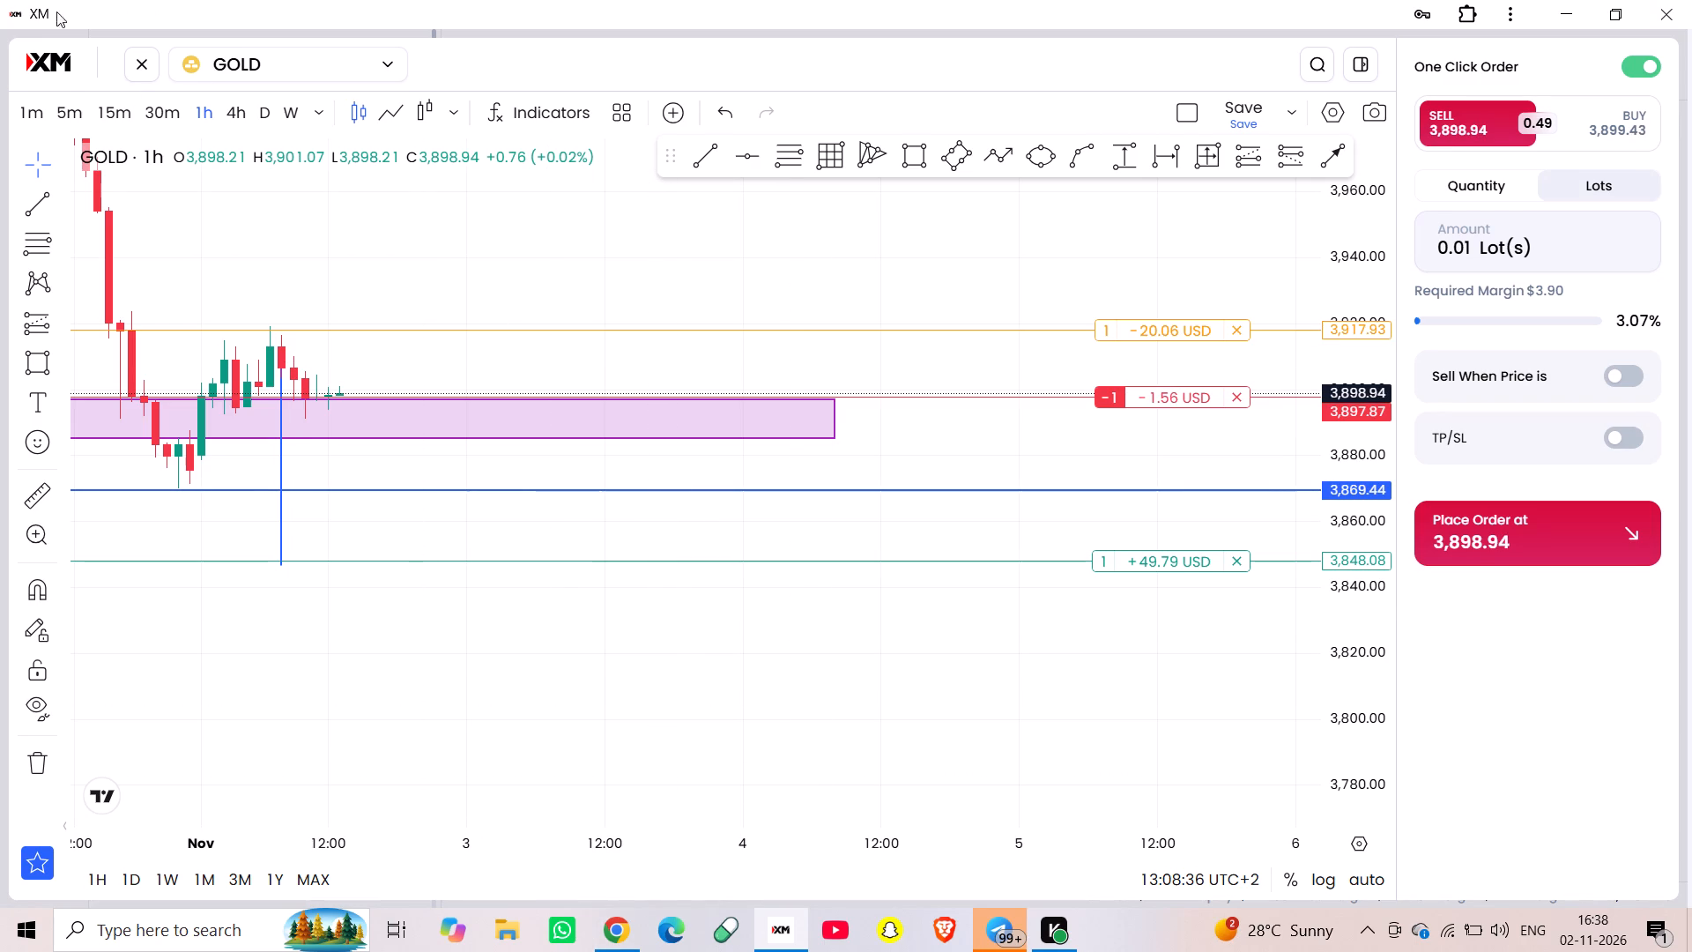
pyautogui.click(70, 112)
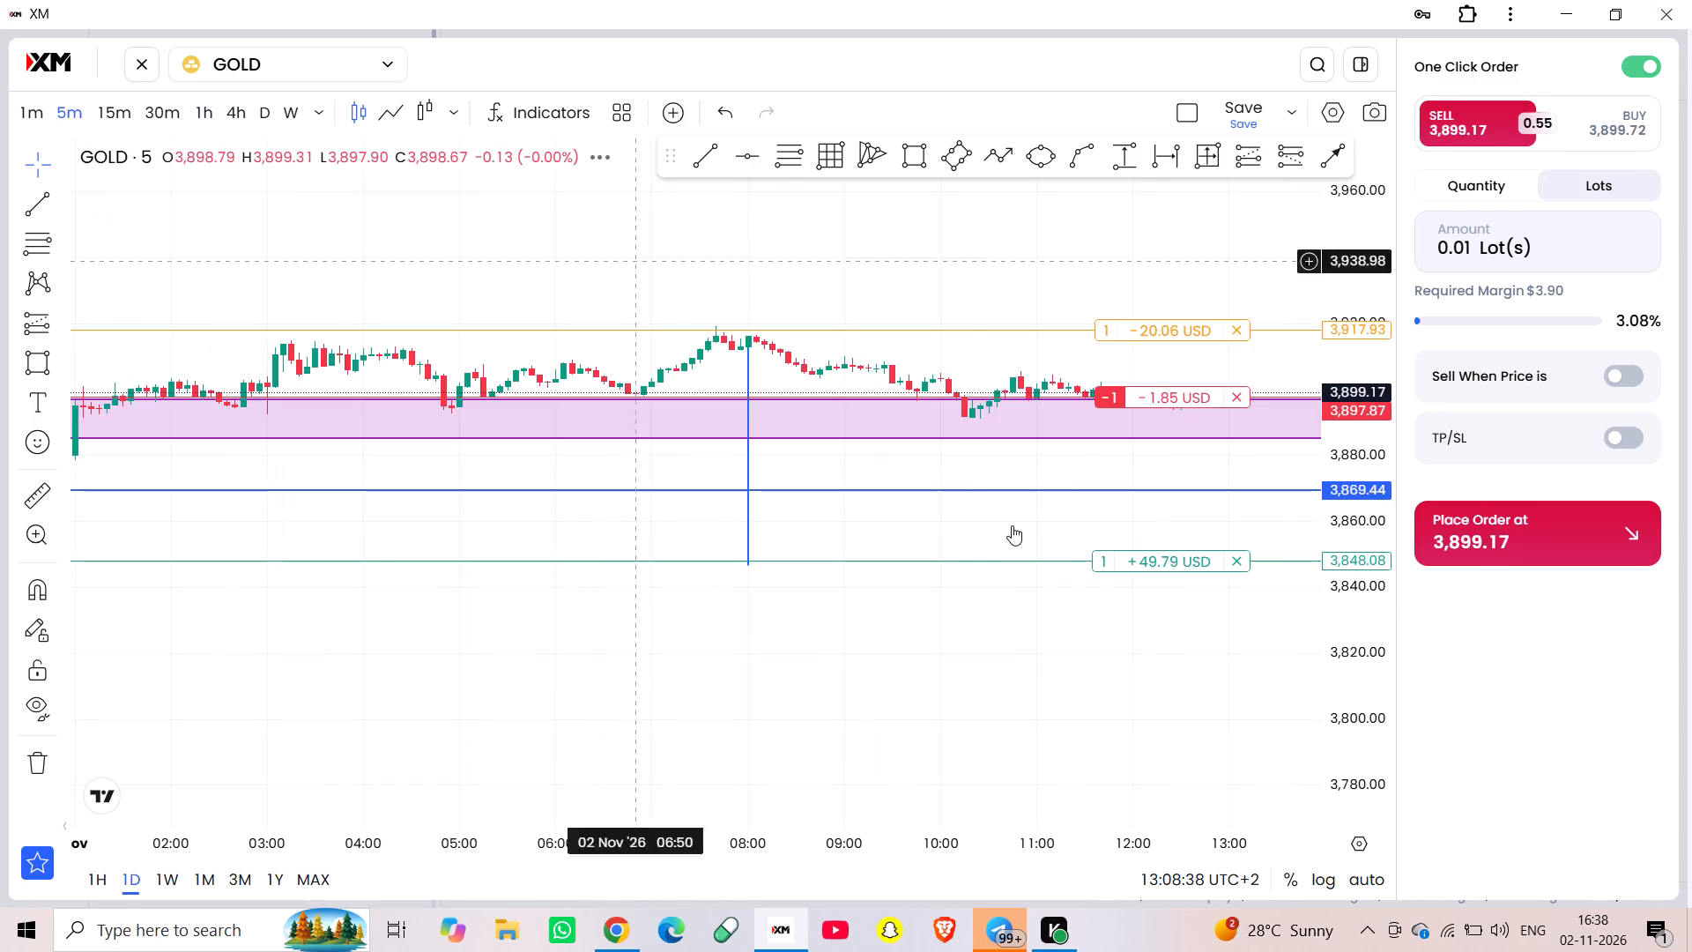
# Examine the 5-minute GOLD price action around the purple zone and the sell position's entry, stop loss and take profit levels.
pyautogui.scroll(5, 1361, 627)
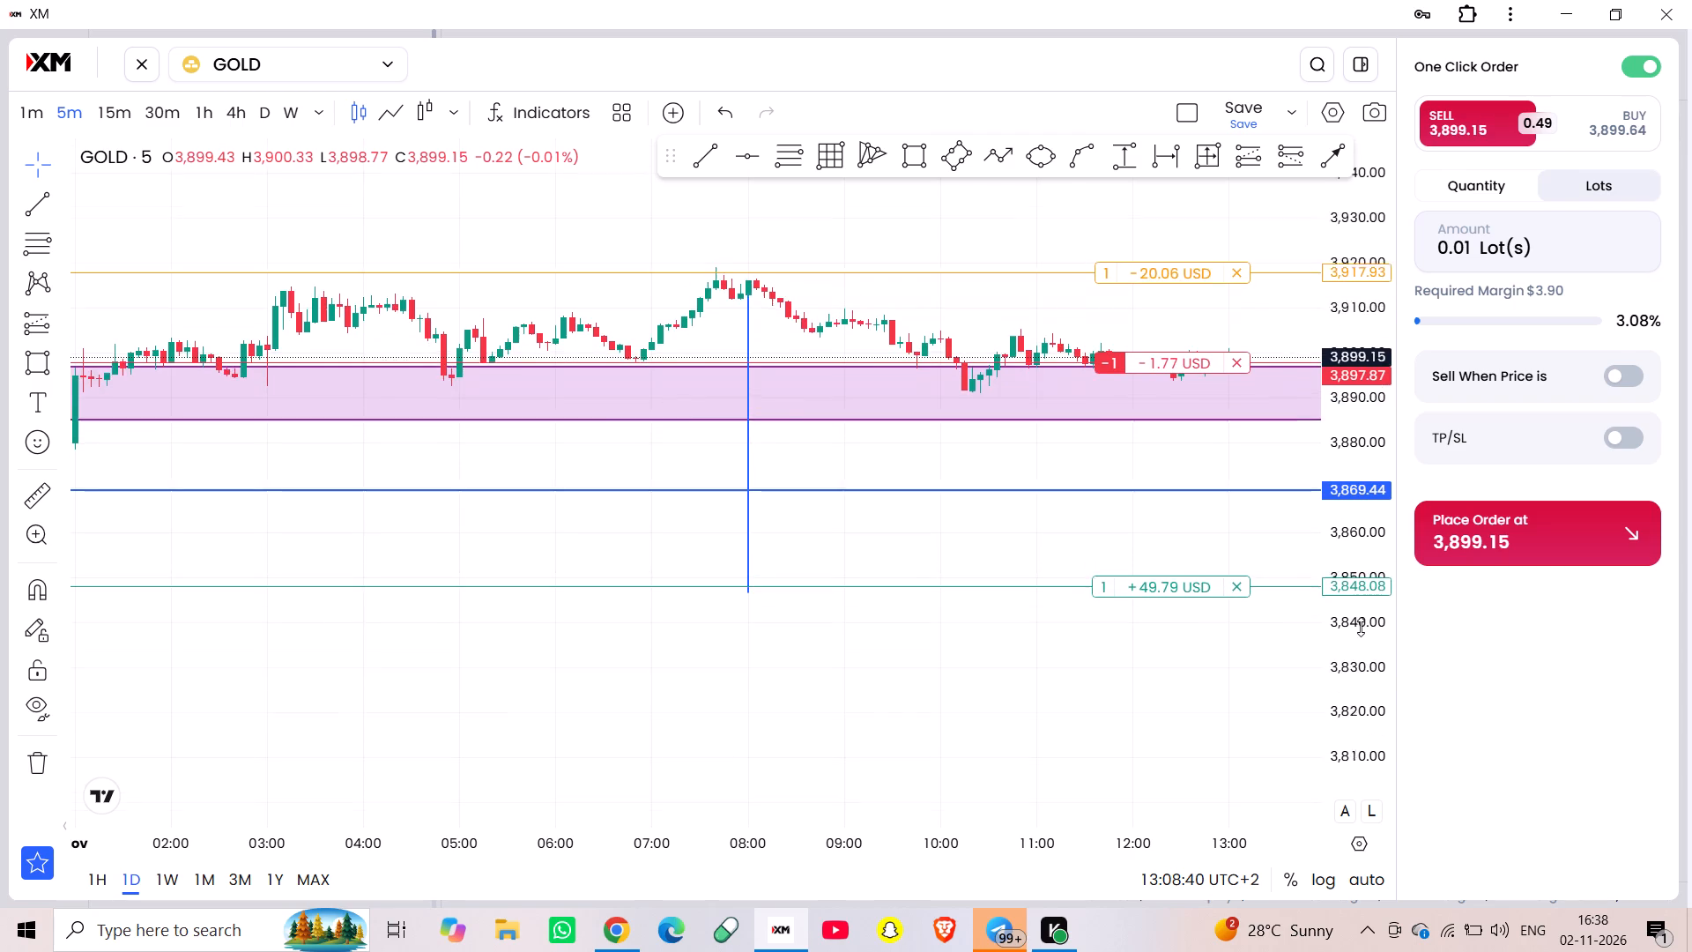
pyautogui.scroll(5, 1361, 627)
pyautogui.moveTo(1013, 389); pyautogui.dragTo(811, 636)
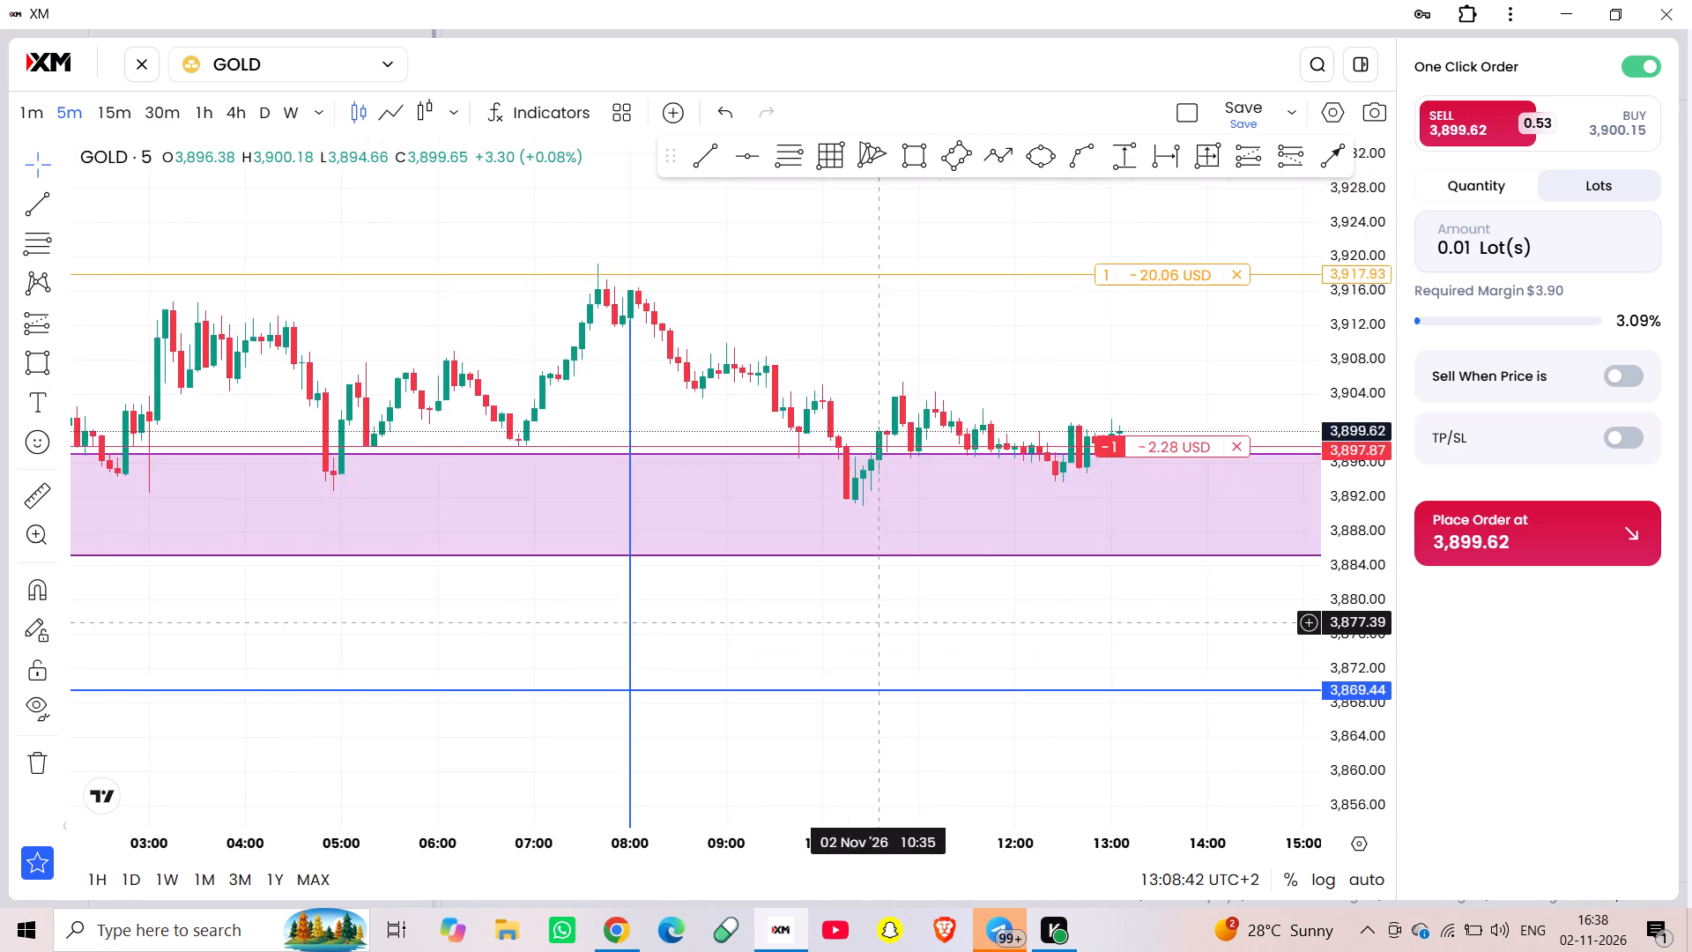
pyautogui.moveTo(811, 636); pyautogui.dragTo(706, 596)
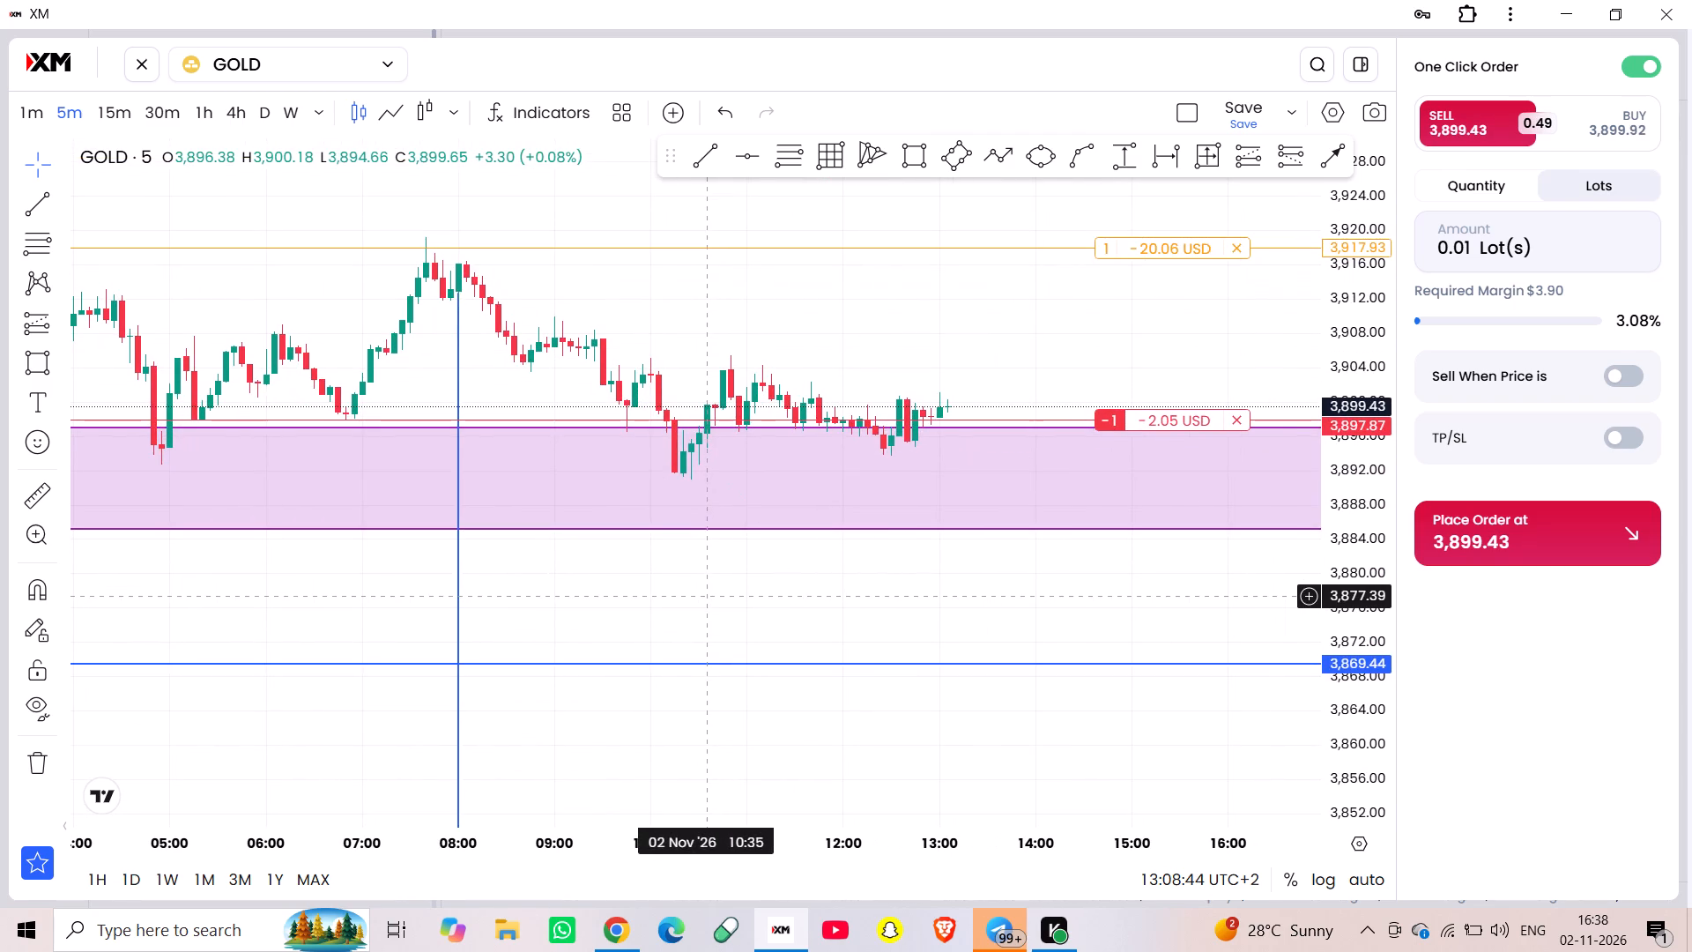
pyautogui.scroll(3, 1342, 539)
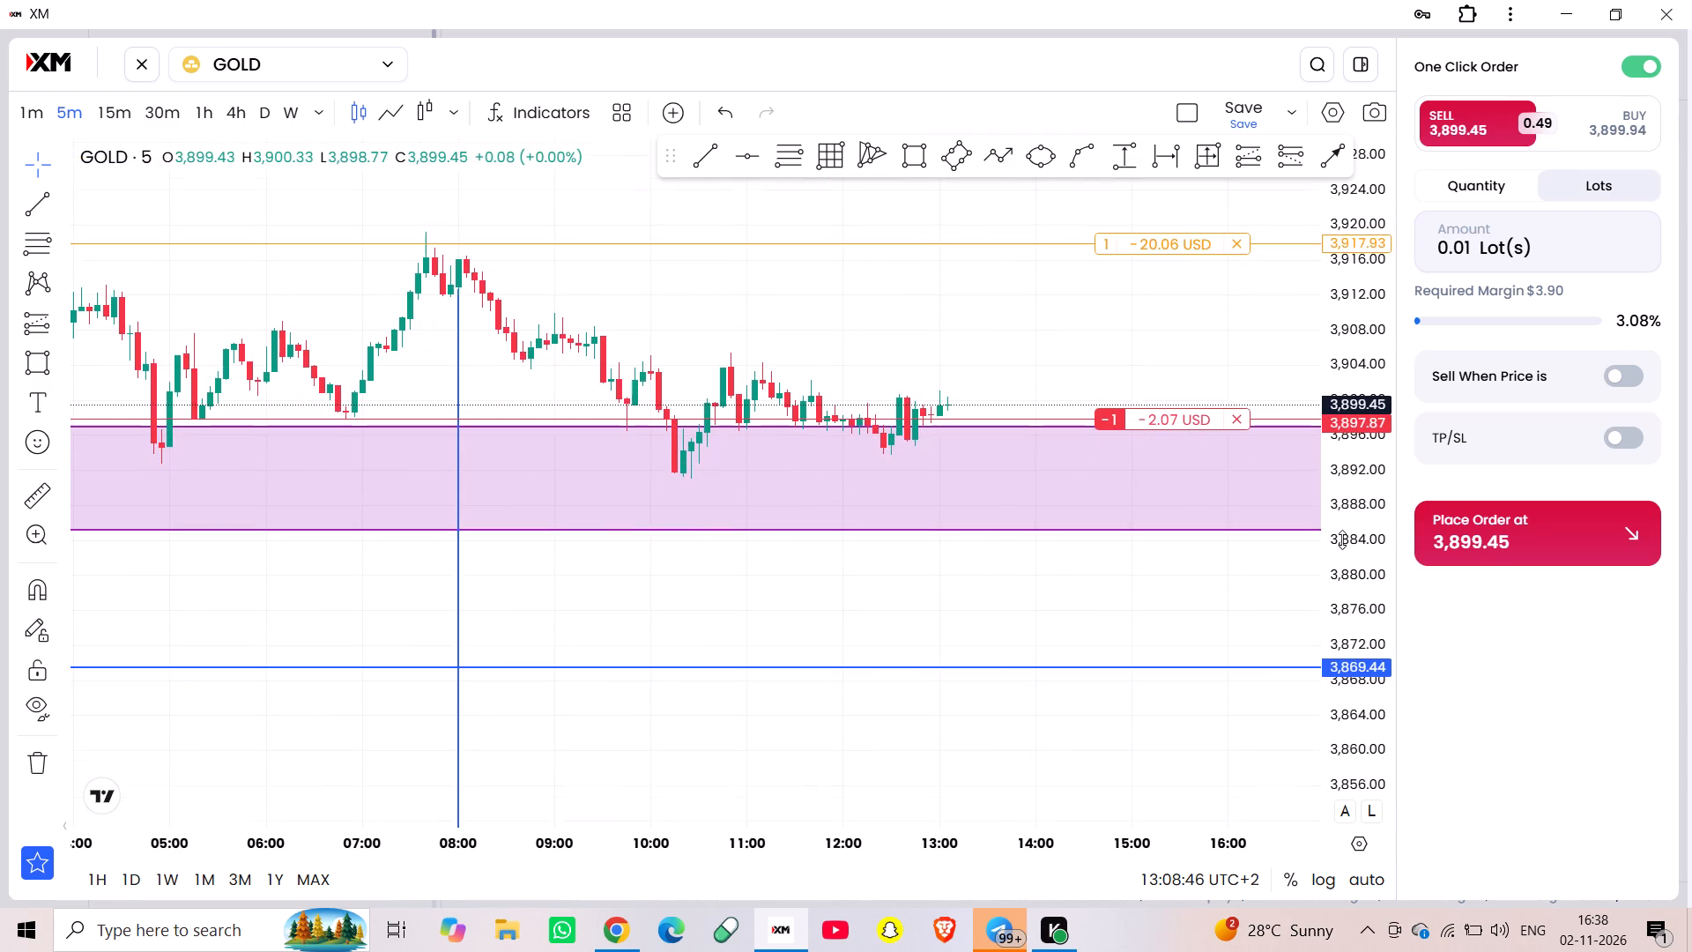
pyautogui.scroll(5, 1342, 539)
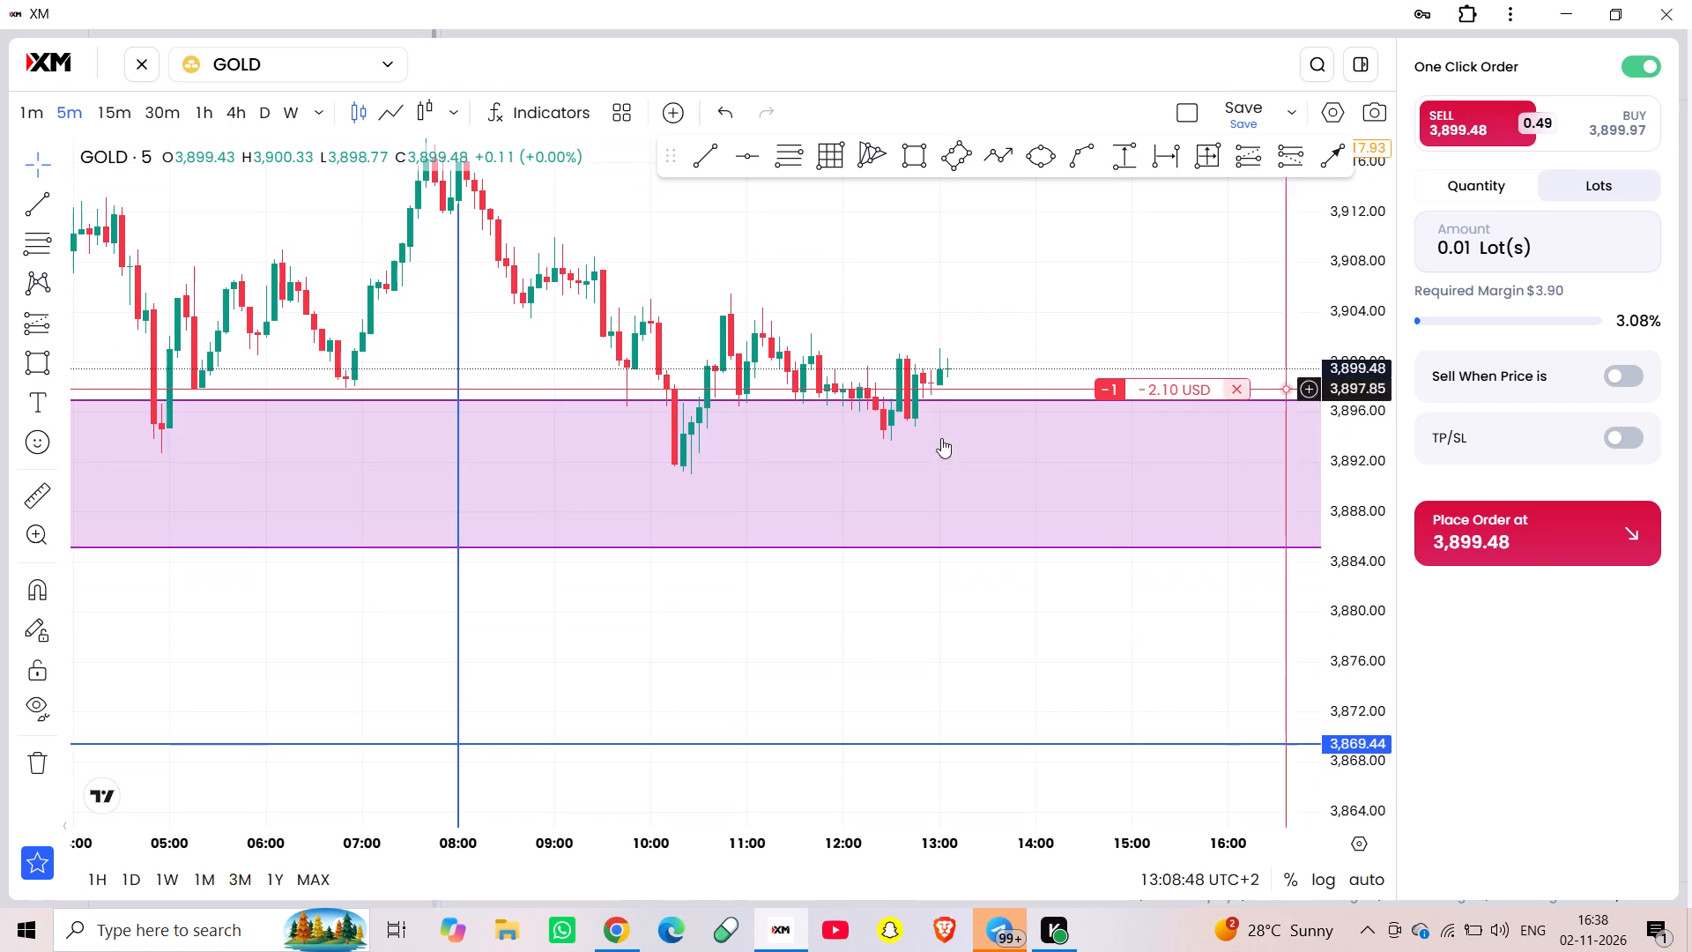
pyautogui.scroll(-7, 772, 692)
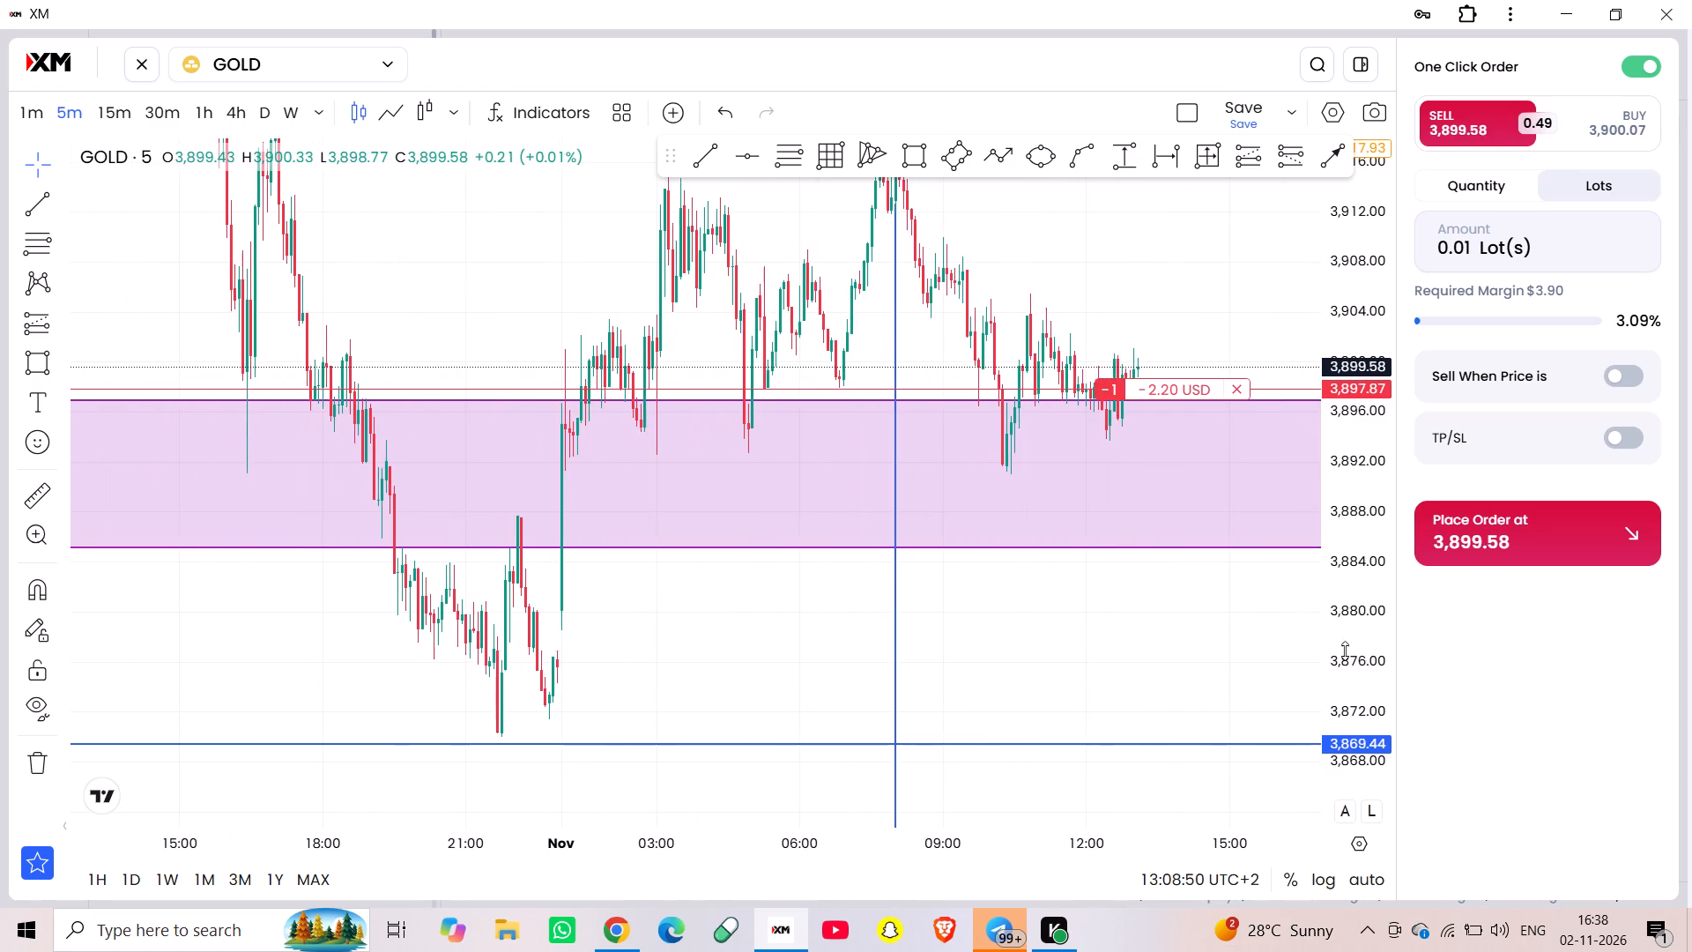
pyautogui.scroll(-7, 1368, 651)
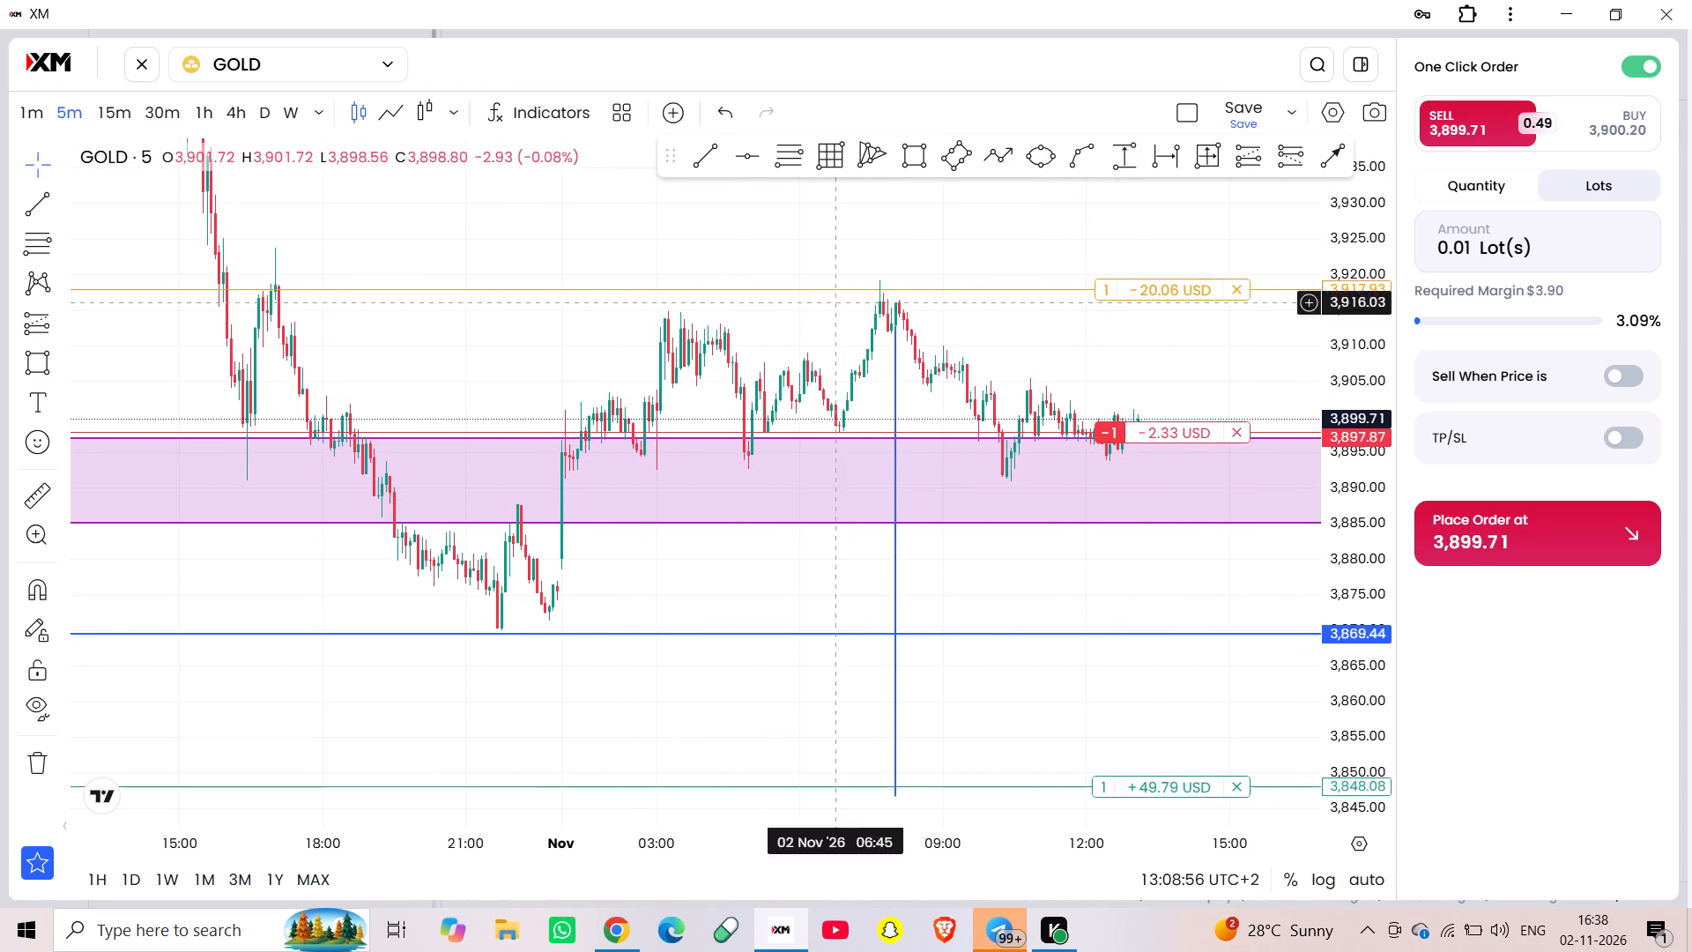
pyautogui.moveTo(1013, 583); pyautogui.dragTo(895, 626)
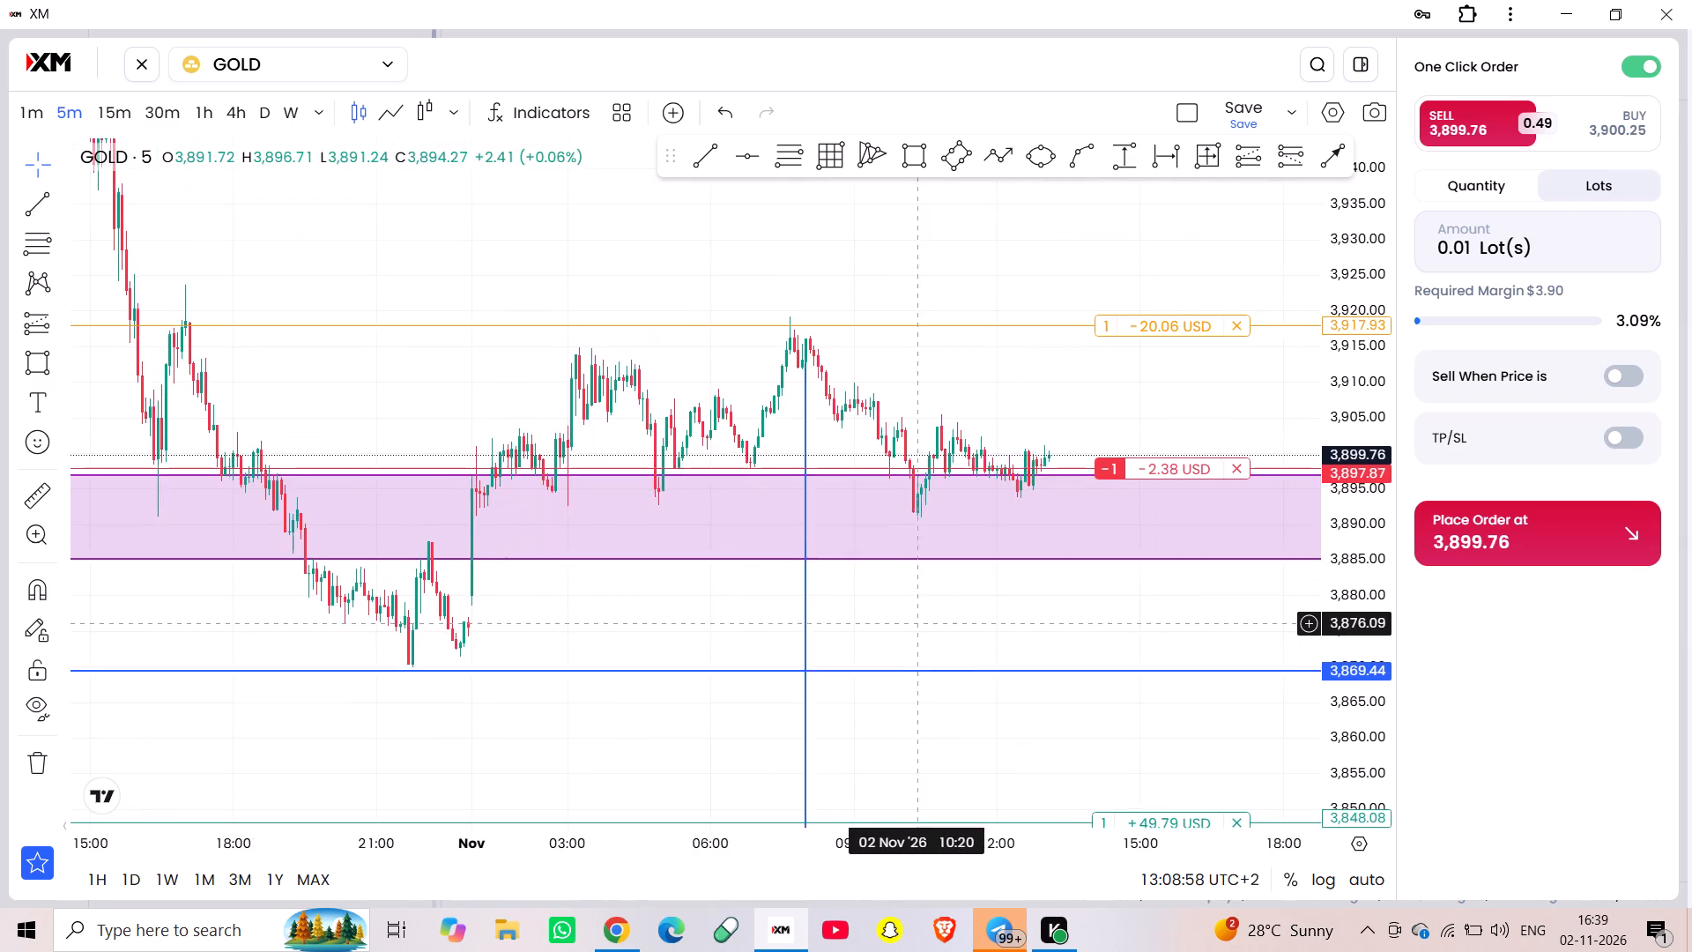
pyautogui.moveTo(895, 626); pyautogui.dragTo(924, 593)
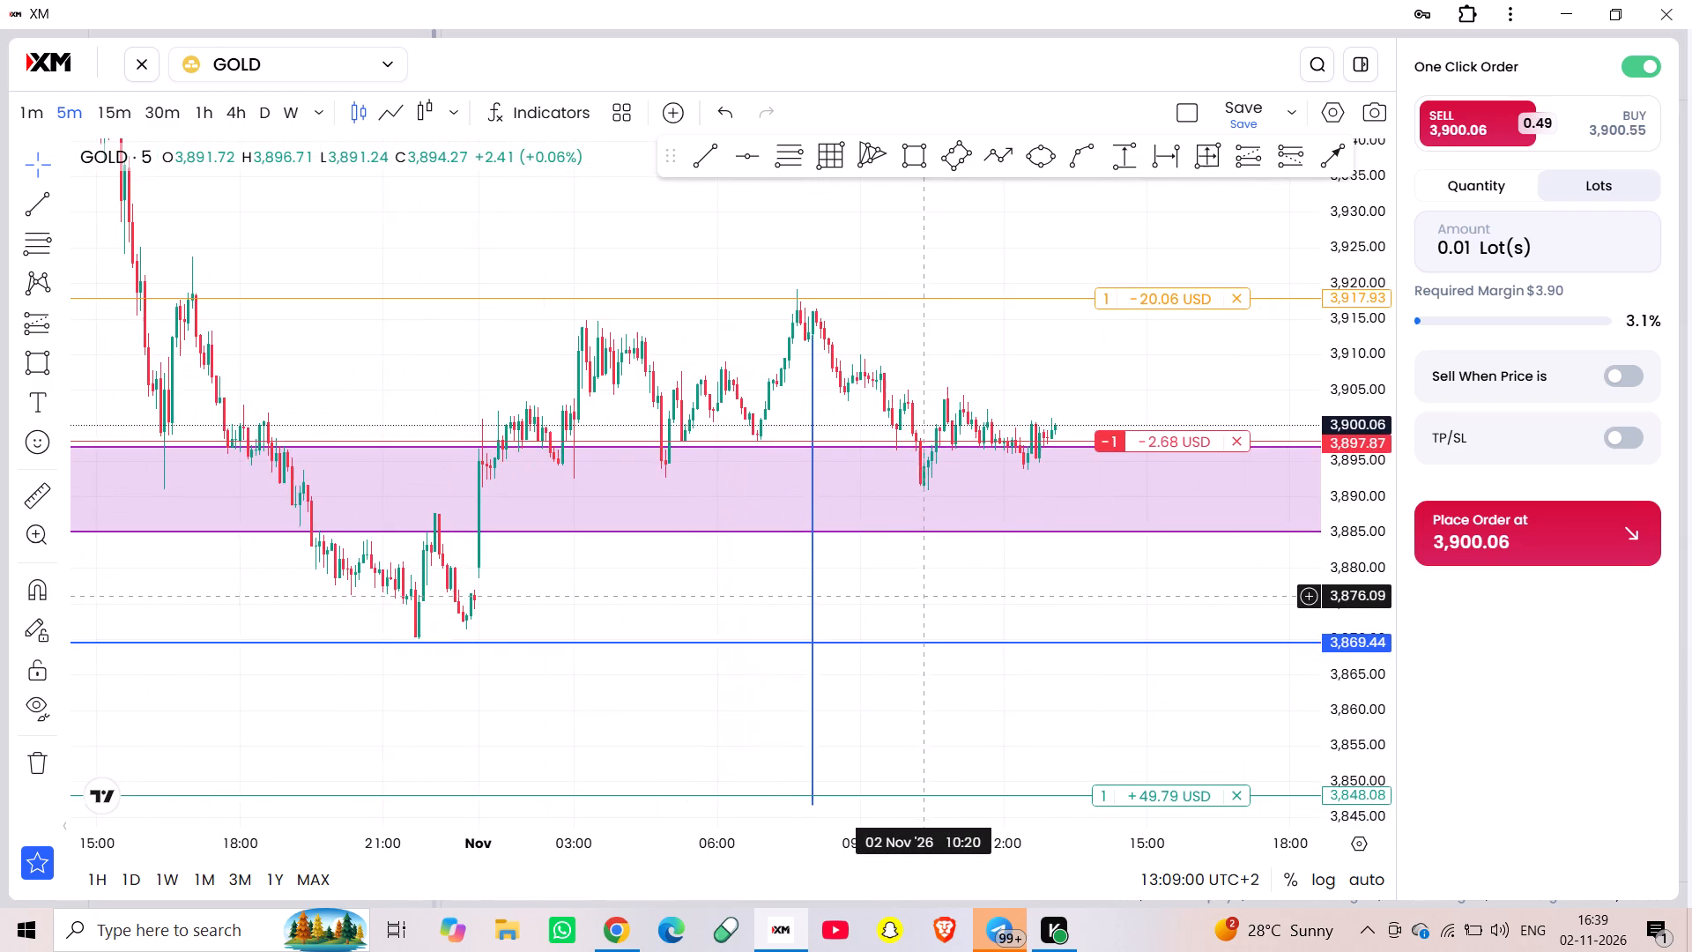
pyautogui.moveTo(924, 593); pyautogui.dragTo(924, 584)
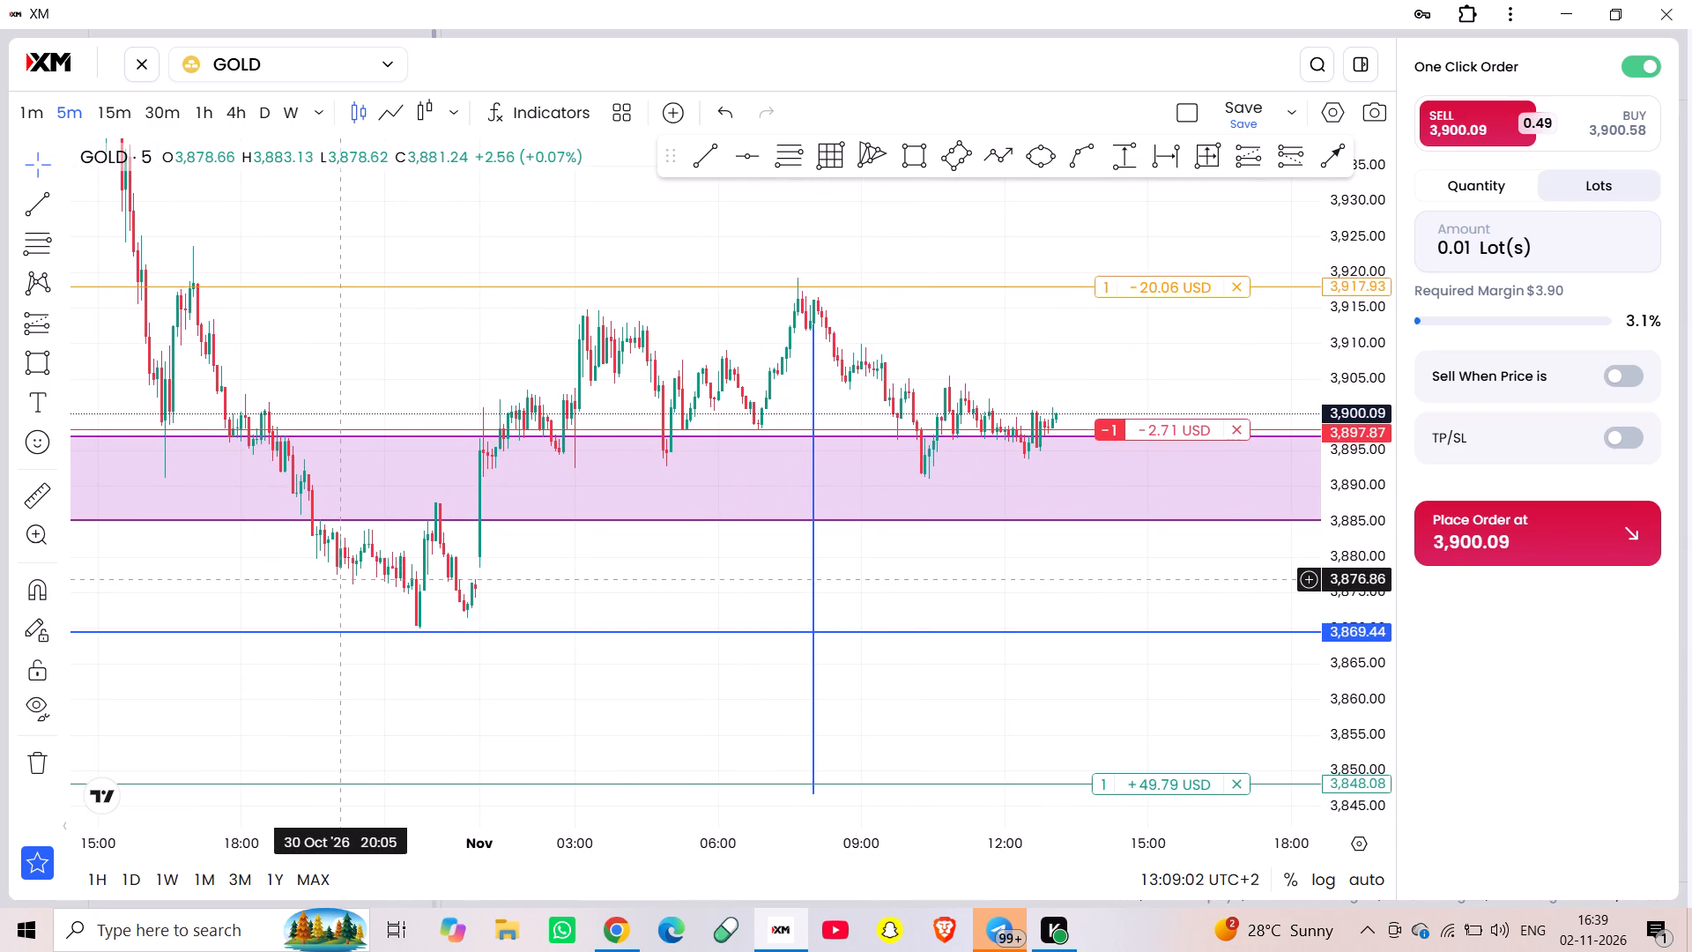
pyautogui.scroll(1, 373, 416)
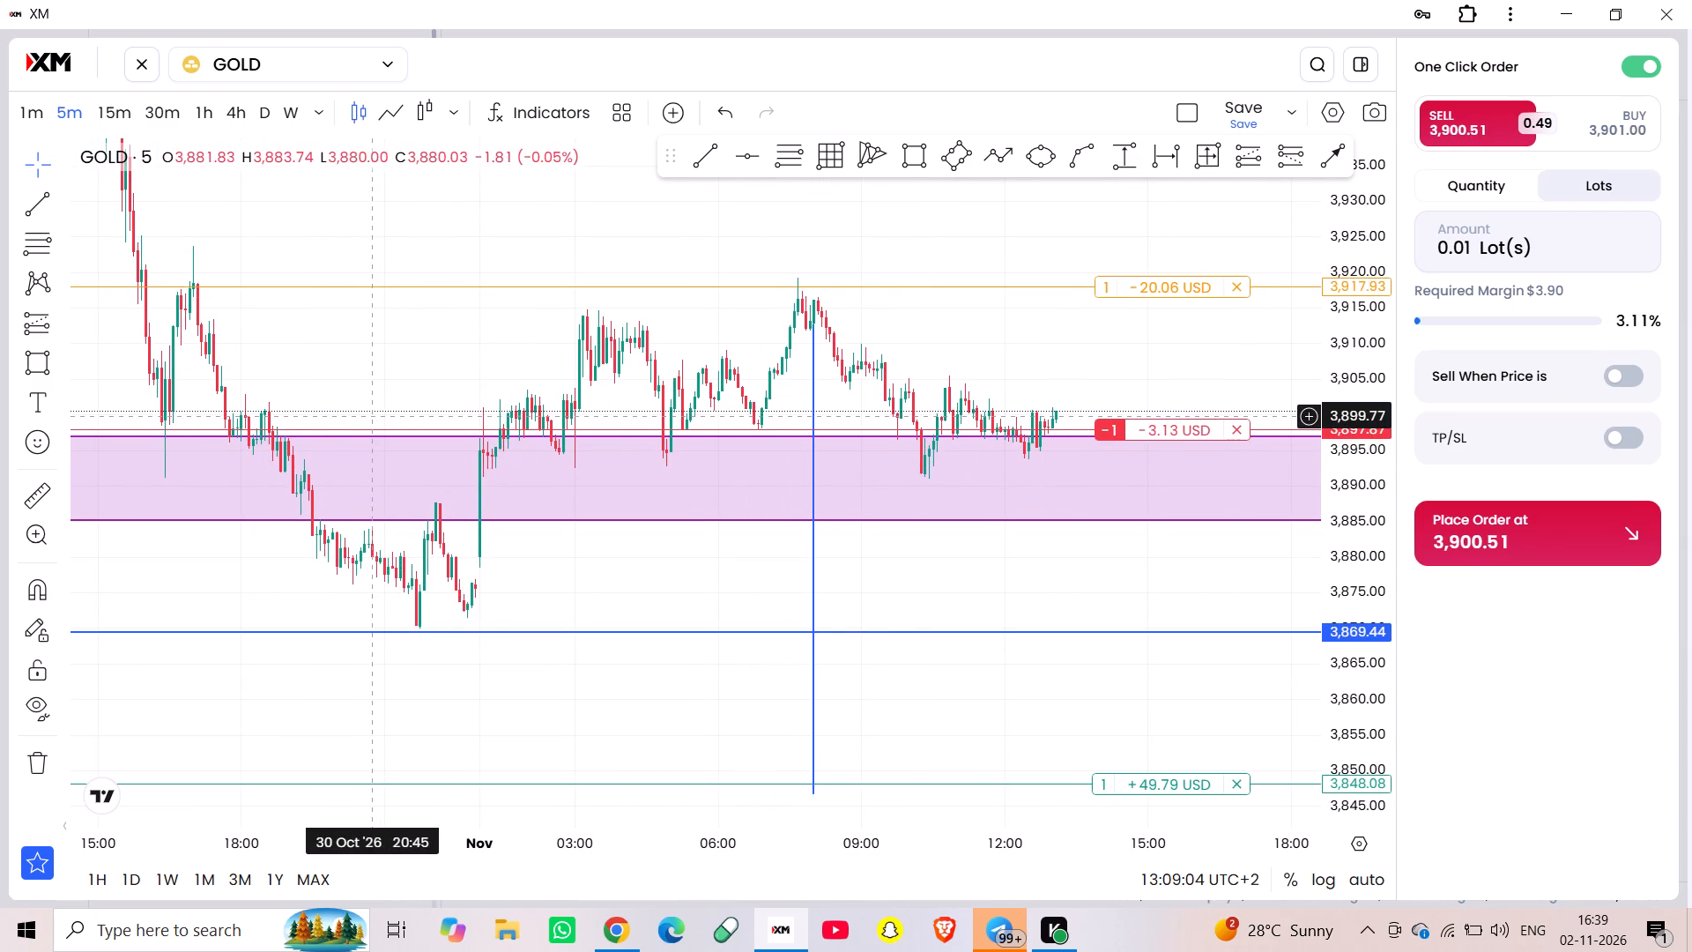
pyautogui.scroll(1, 373, 416)
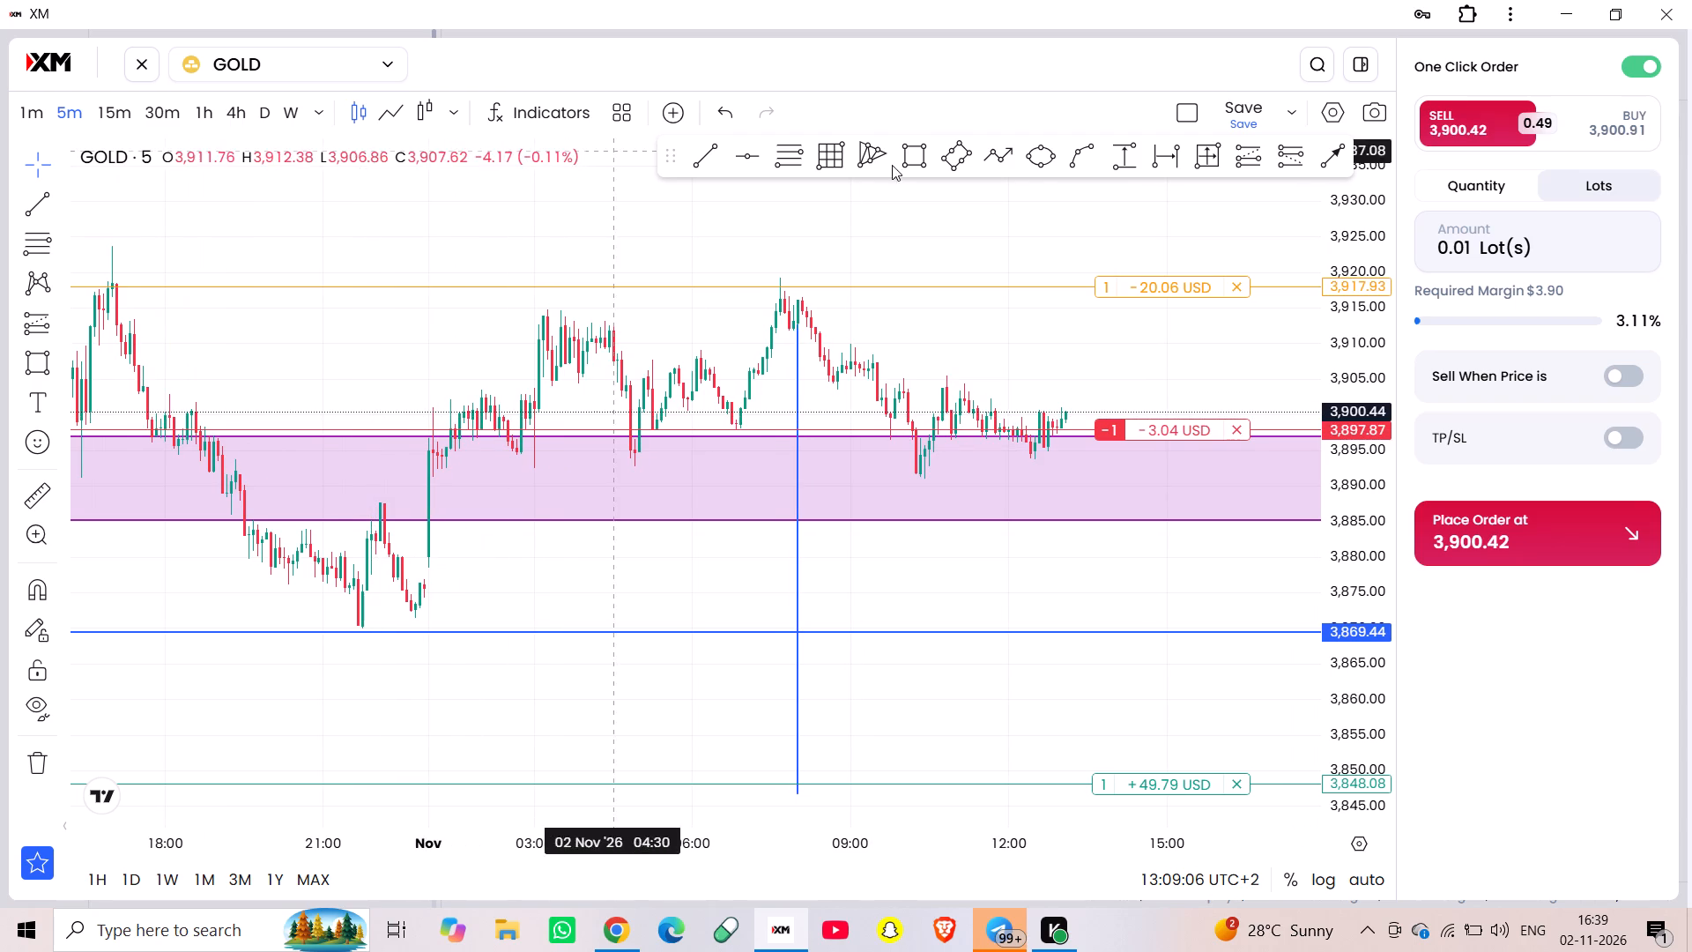
# Draw an ellipse around the rise from about 3,876.09 on 30 Oct to about 3,915.41 on 2 Nov.
pyautogui.click(1028, 155)
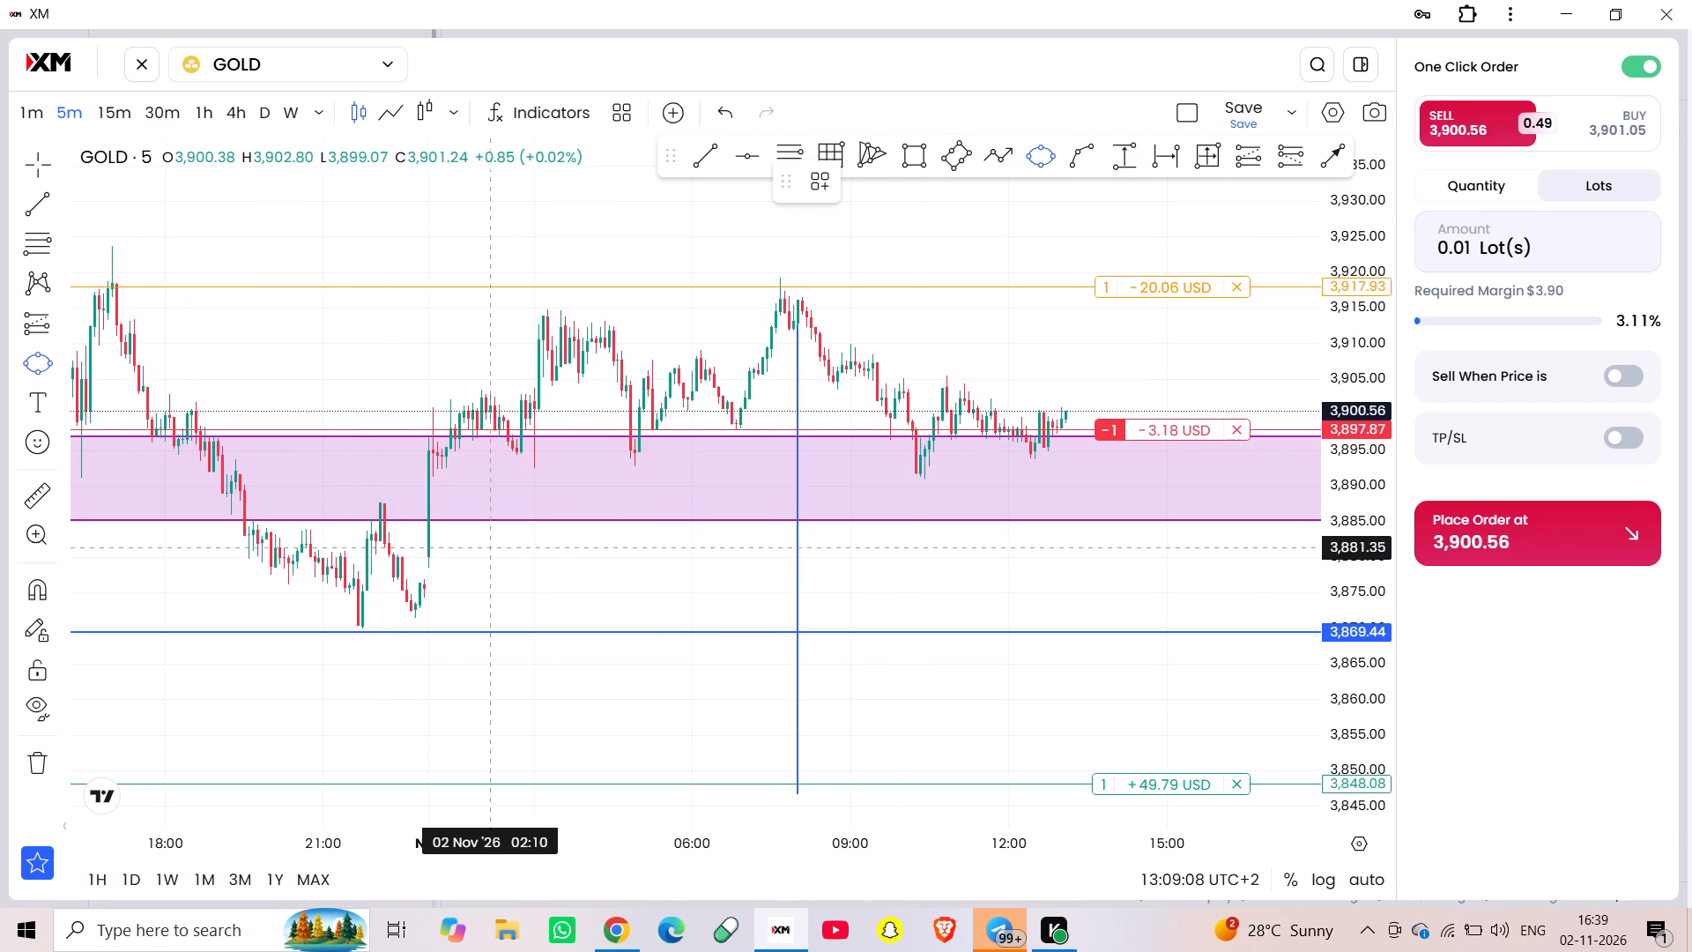
pyautogui.click(352, 584)
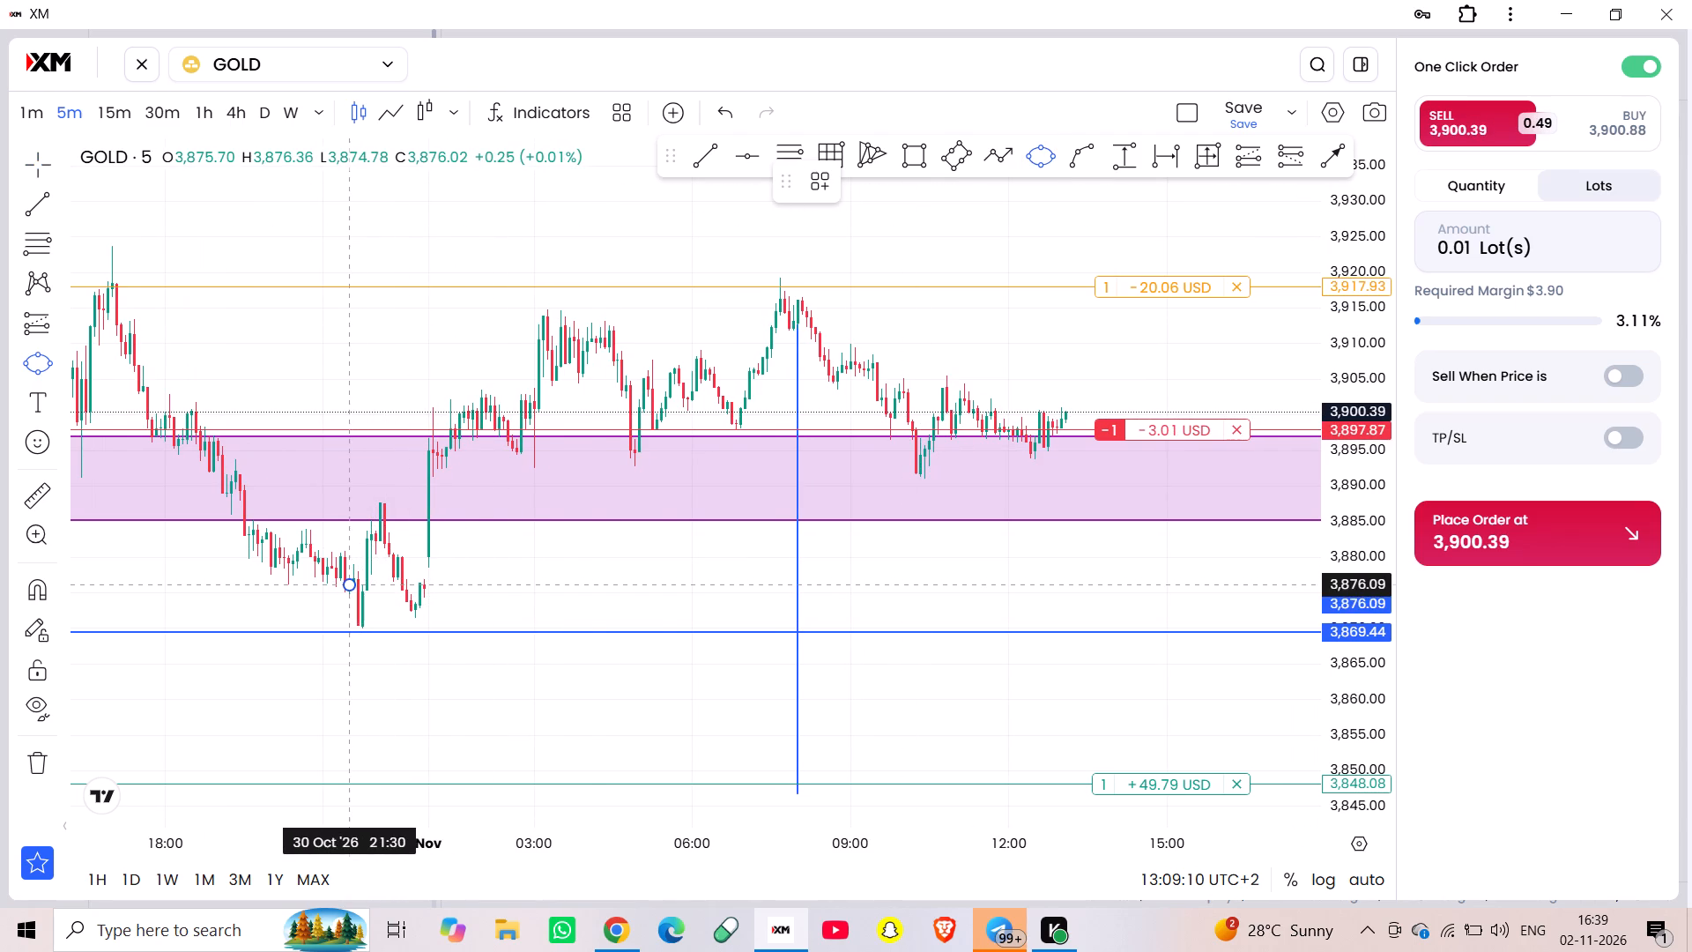
pyautogui.click(792, 304)
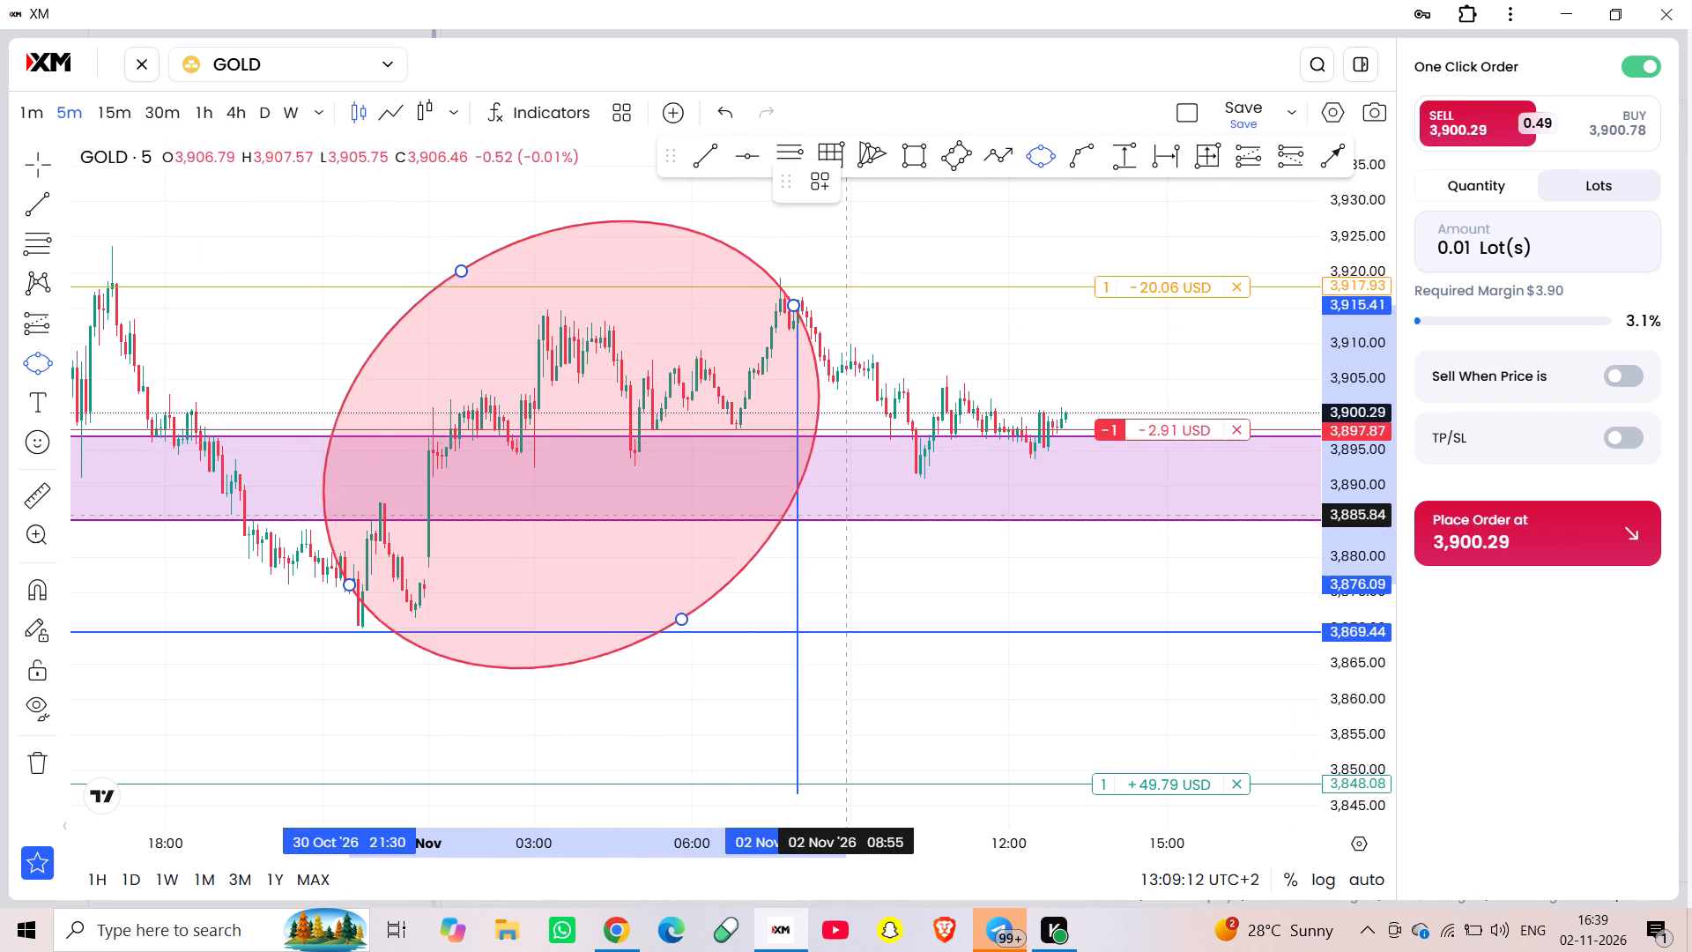
pyautogui.click(790, 454)
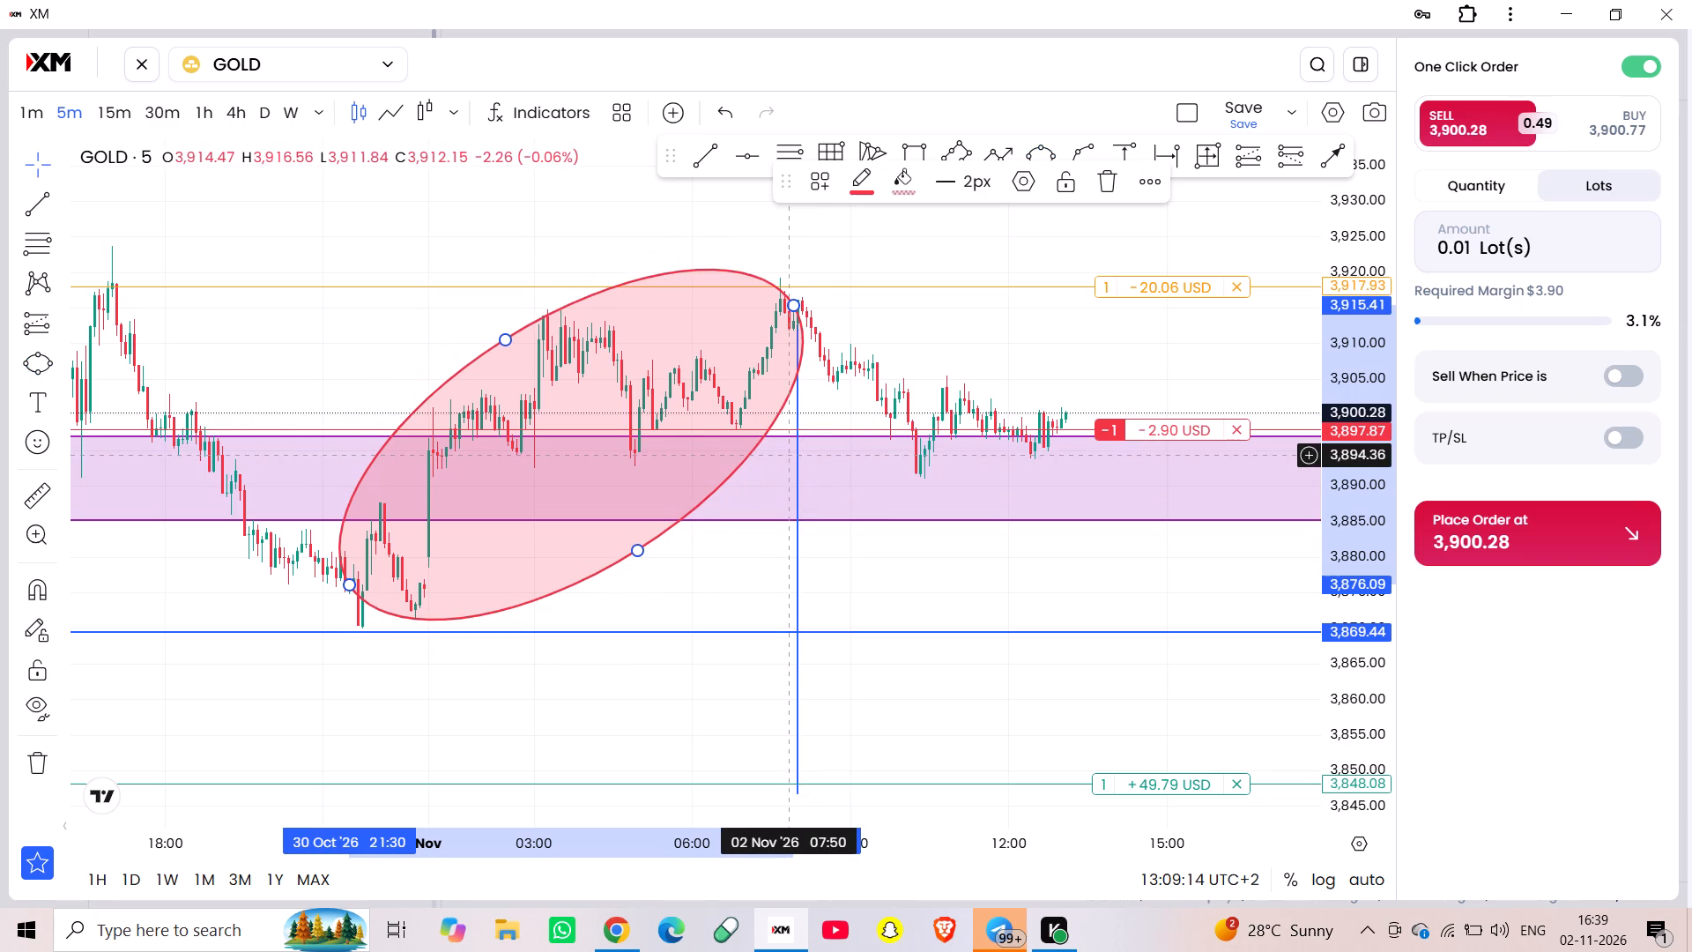
# Draw a vertical trend line at 30 Oct 17:00 from 3,918.35 down to about 3,870.05, spanning the earlier drop.
pyautogui.click(703, 155)
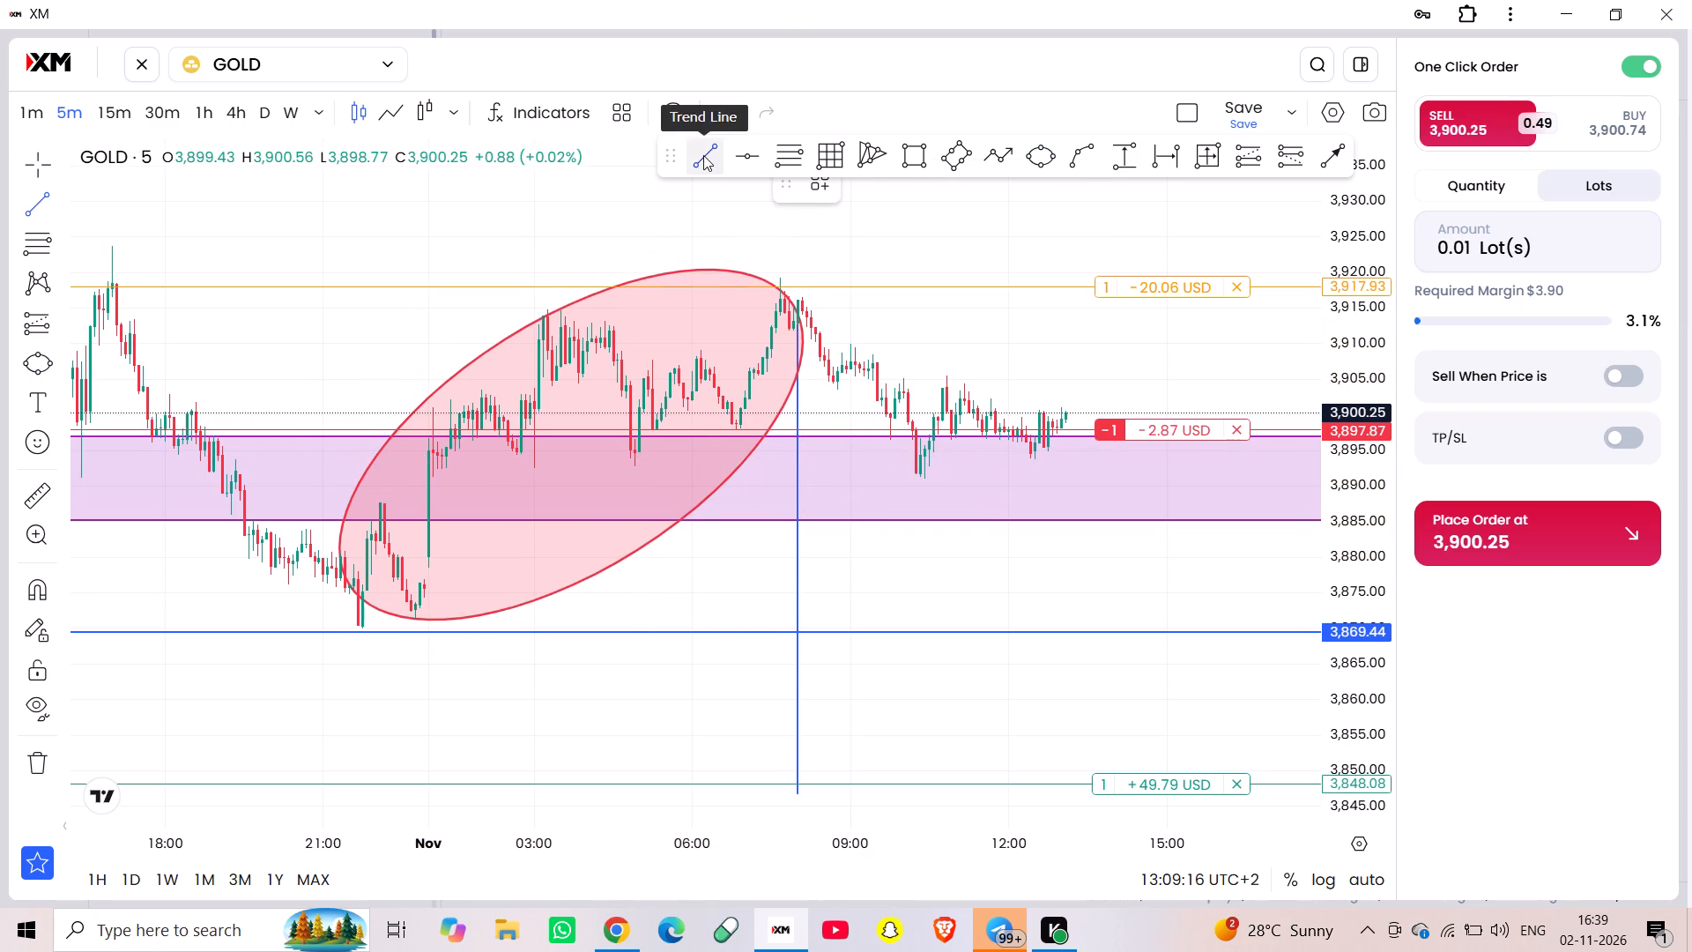
pyautogui.click(110, 284)
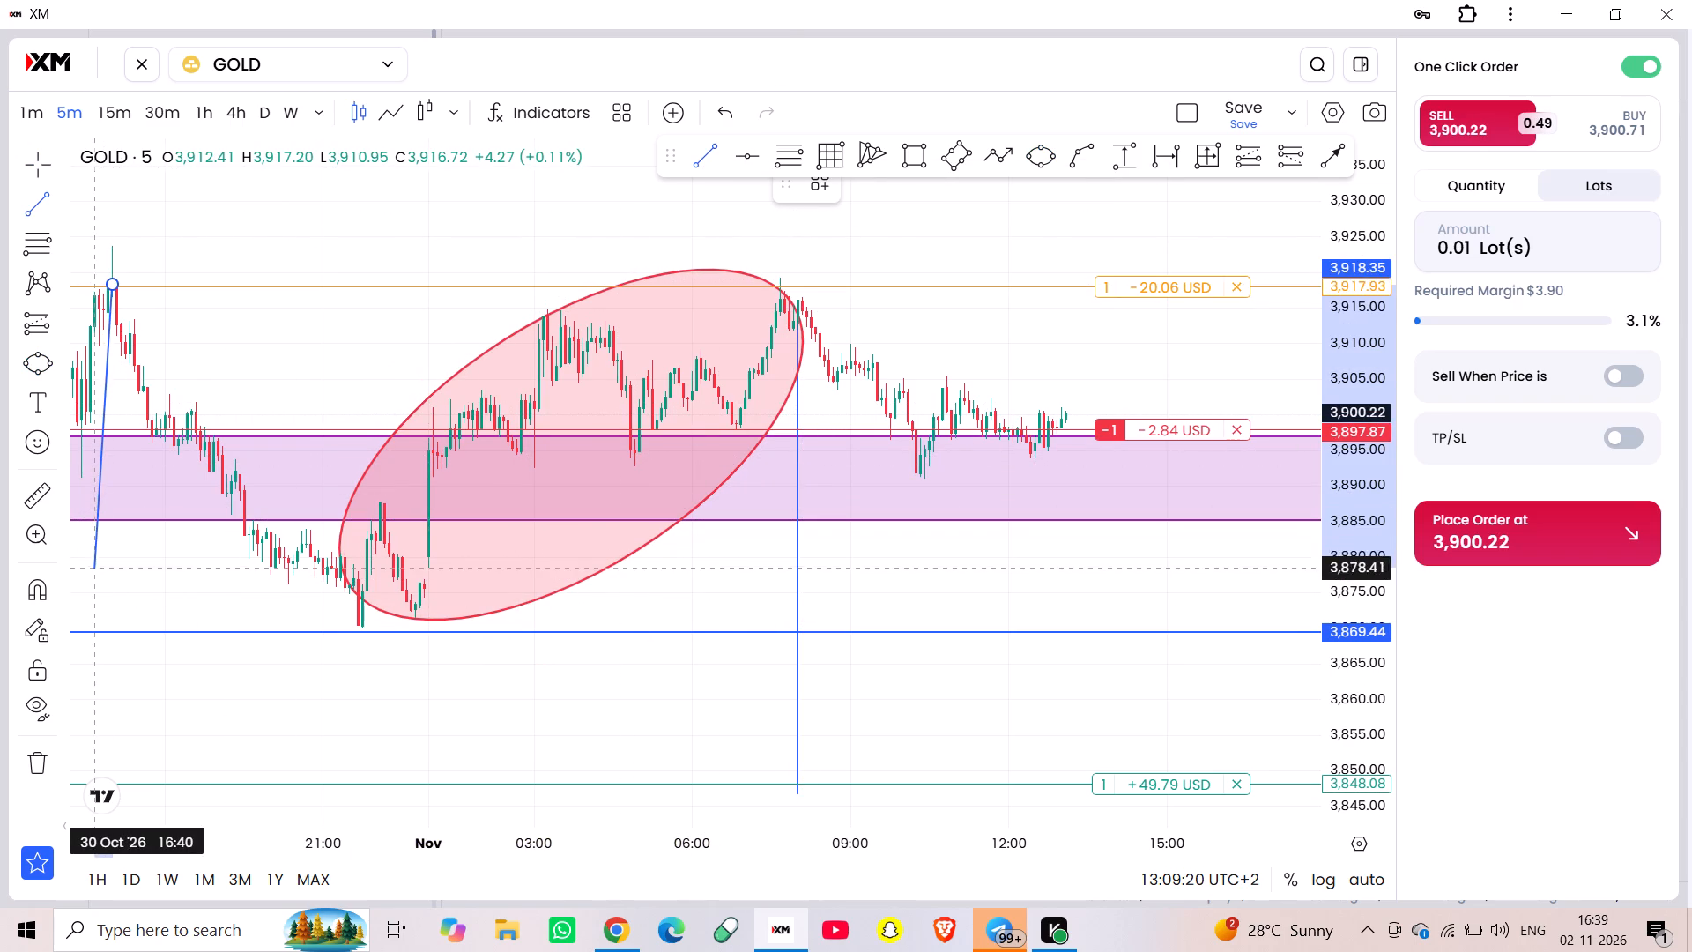
pyautogui.click(111, 628)
# Move the new vertical trend line to 2 Nov 08:10, spanning 3,916.49 to 3,868.04, beside the existing projection line.
pyautogui.moveTo(105, 572); pyautogui.dragTo(143, 572)
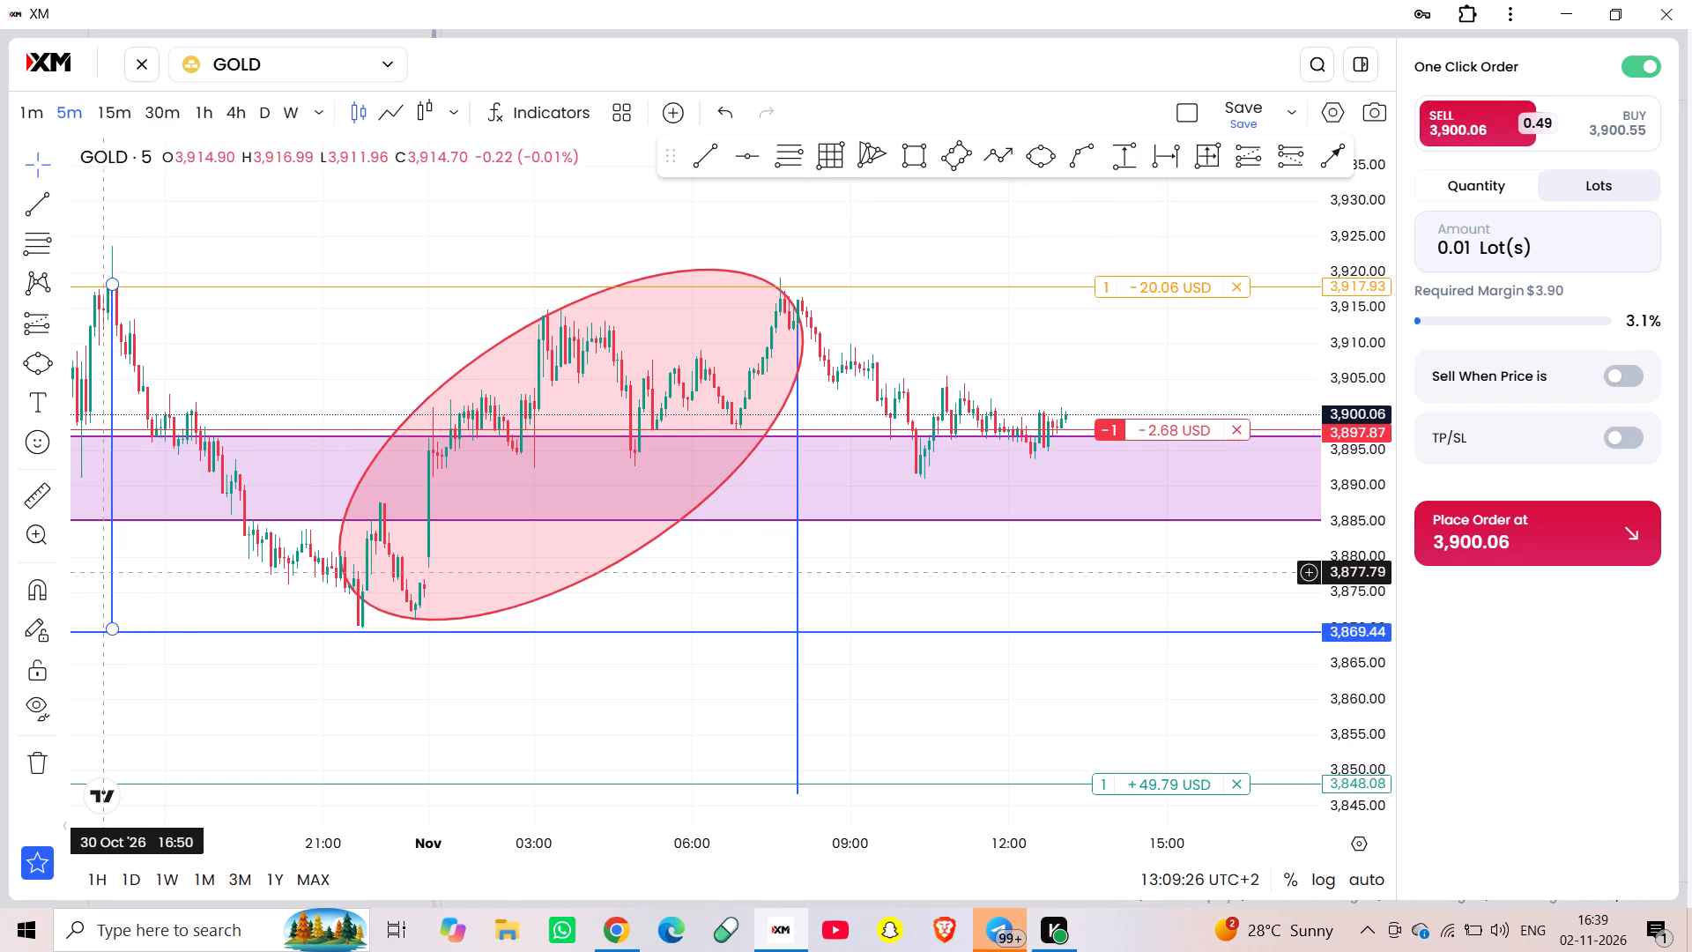
pyautogui.moveTo(143, 572); pyautogui.dragTo(222, 550)
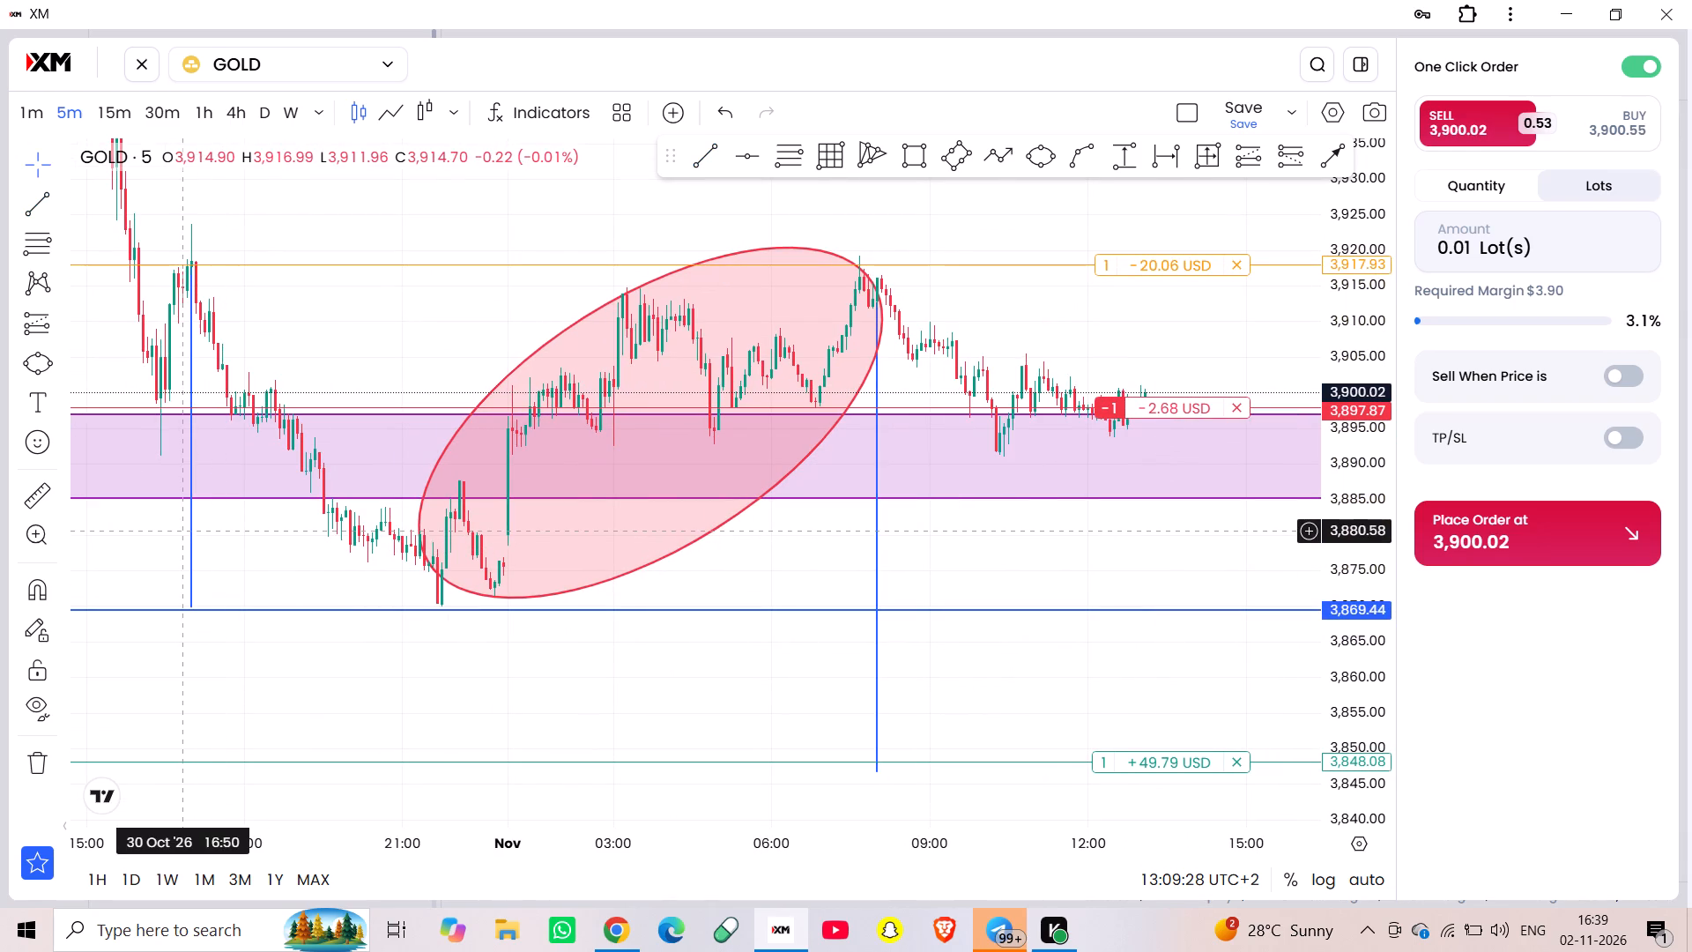
pyautogui.moveTo(189, 533); pyautogui.dragTo(914, 574)
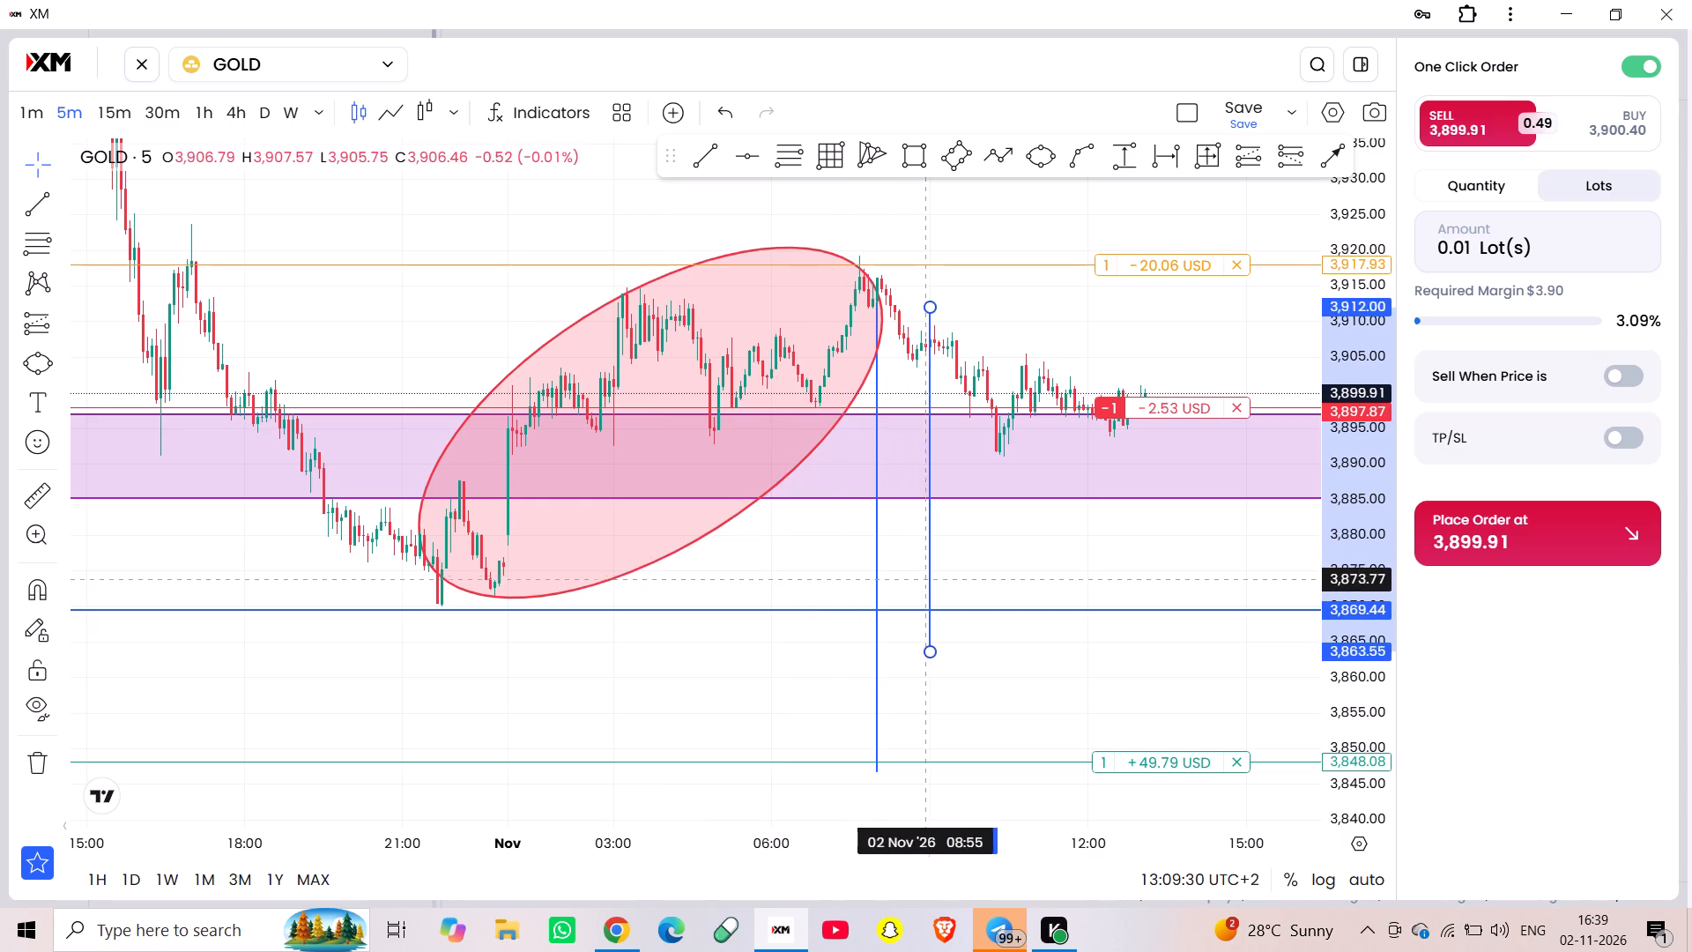
pyautogui.moveTo(914, 574); pyautogui.dragTo(881, 547)
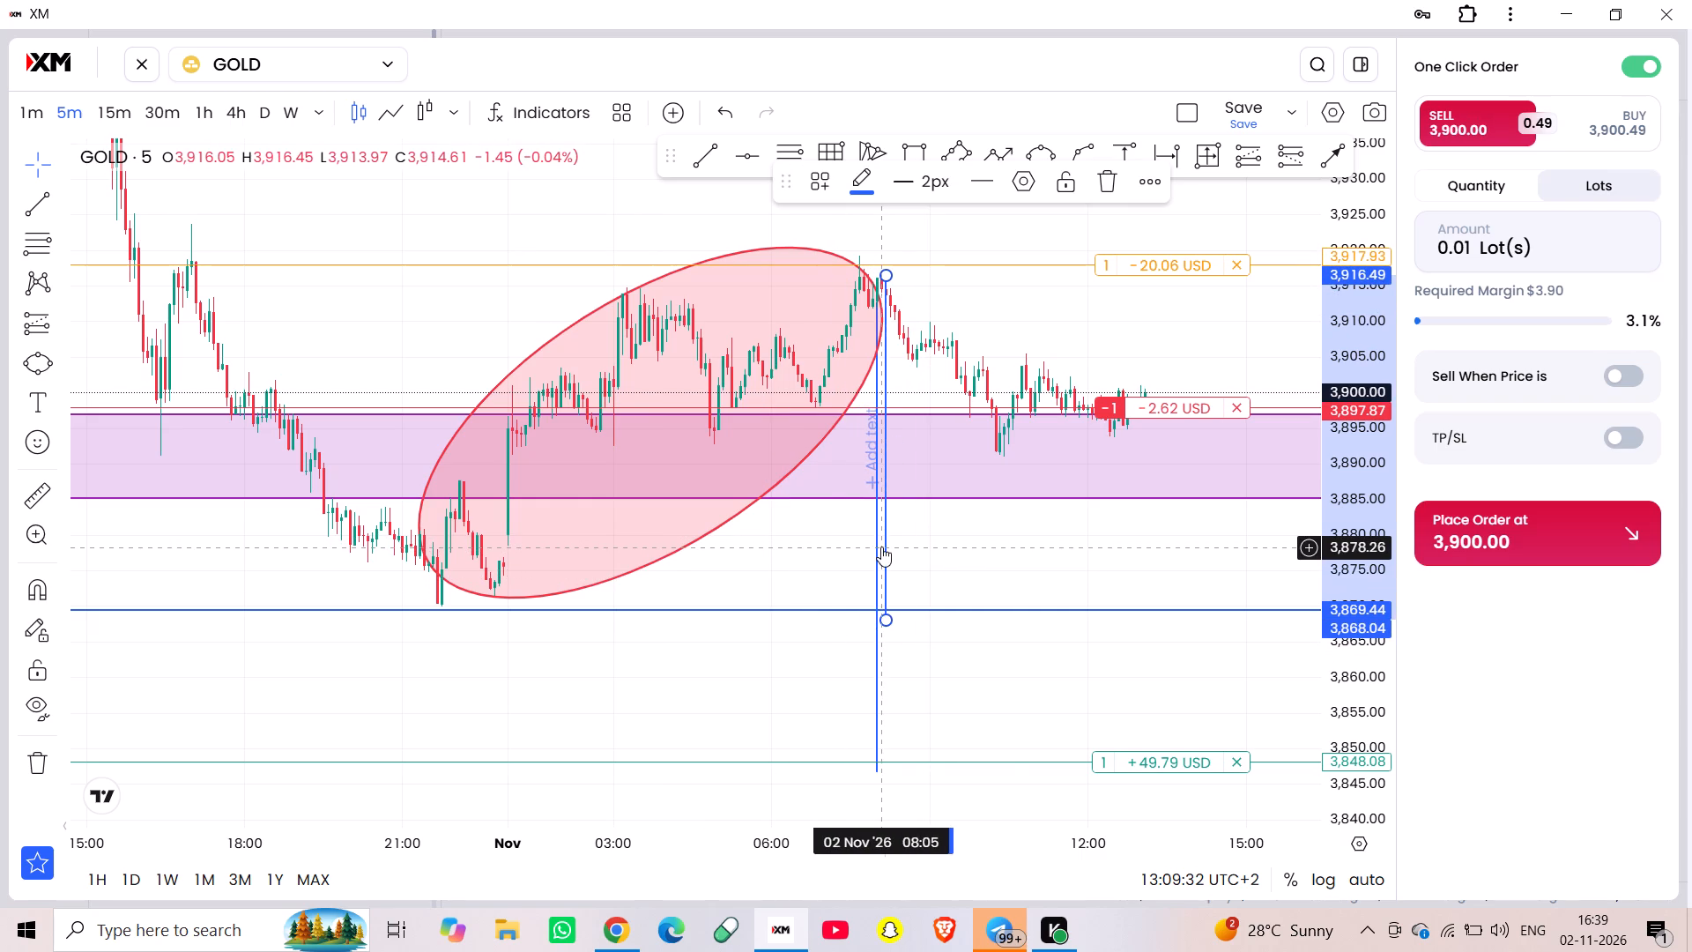
# Examine the latest 5-minute candles near the sell entry against the purple zone and the projected drop.
pyautogui.scroll(9, 1061, 582)
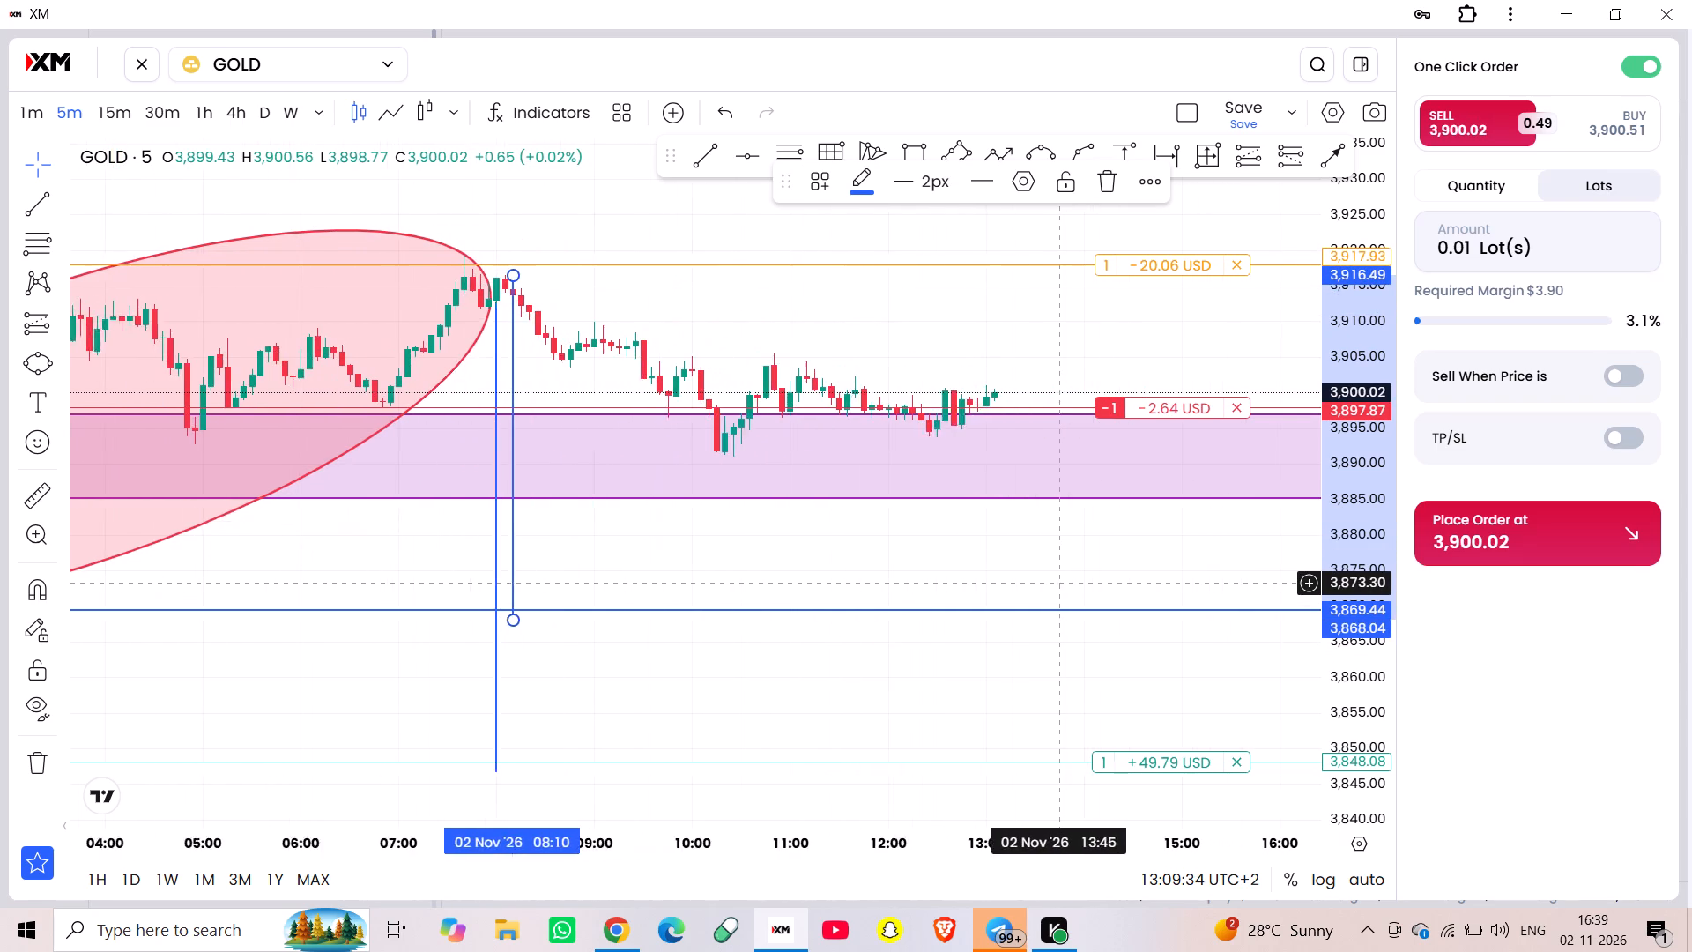
pyautogui.scroll(5, 1335, 689)
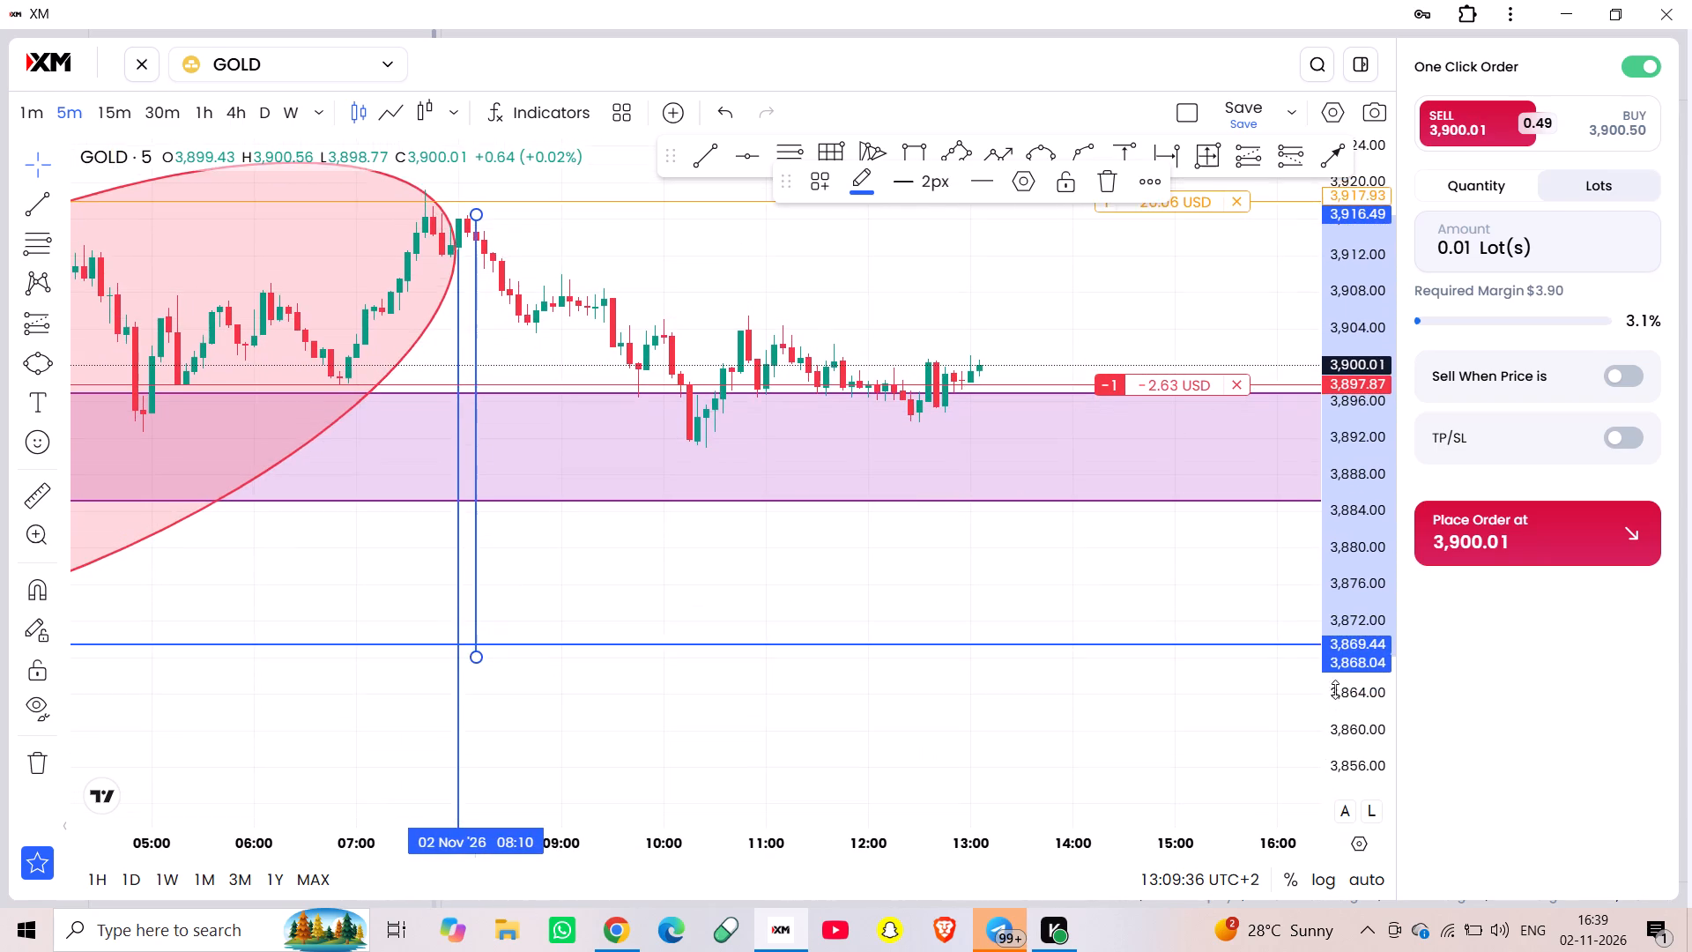
pyautogui.scroll(4, 1335, 689)
pyautogui.moveTo(962, 593); pyautogui.dragTo(966, 718)
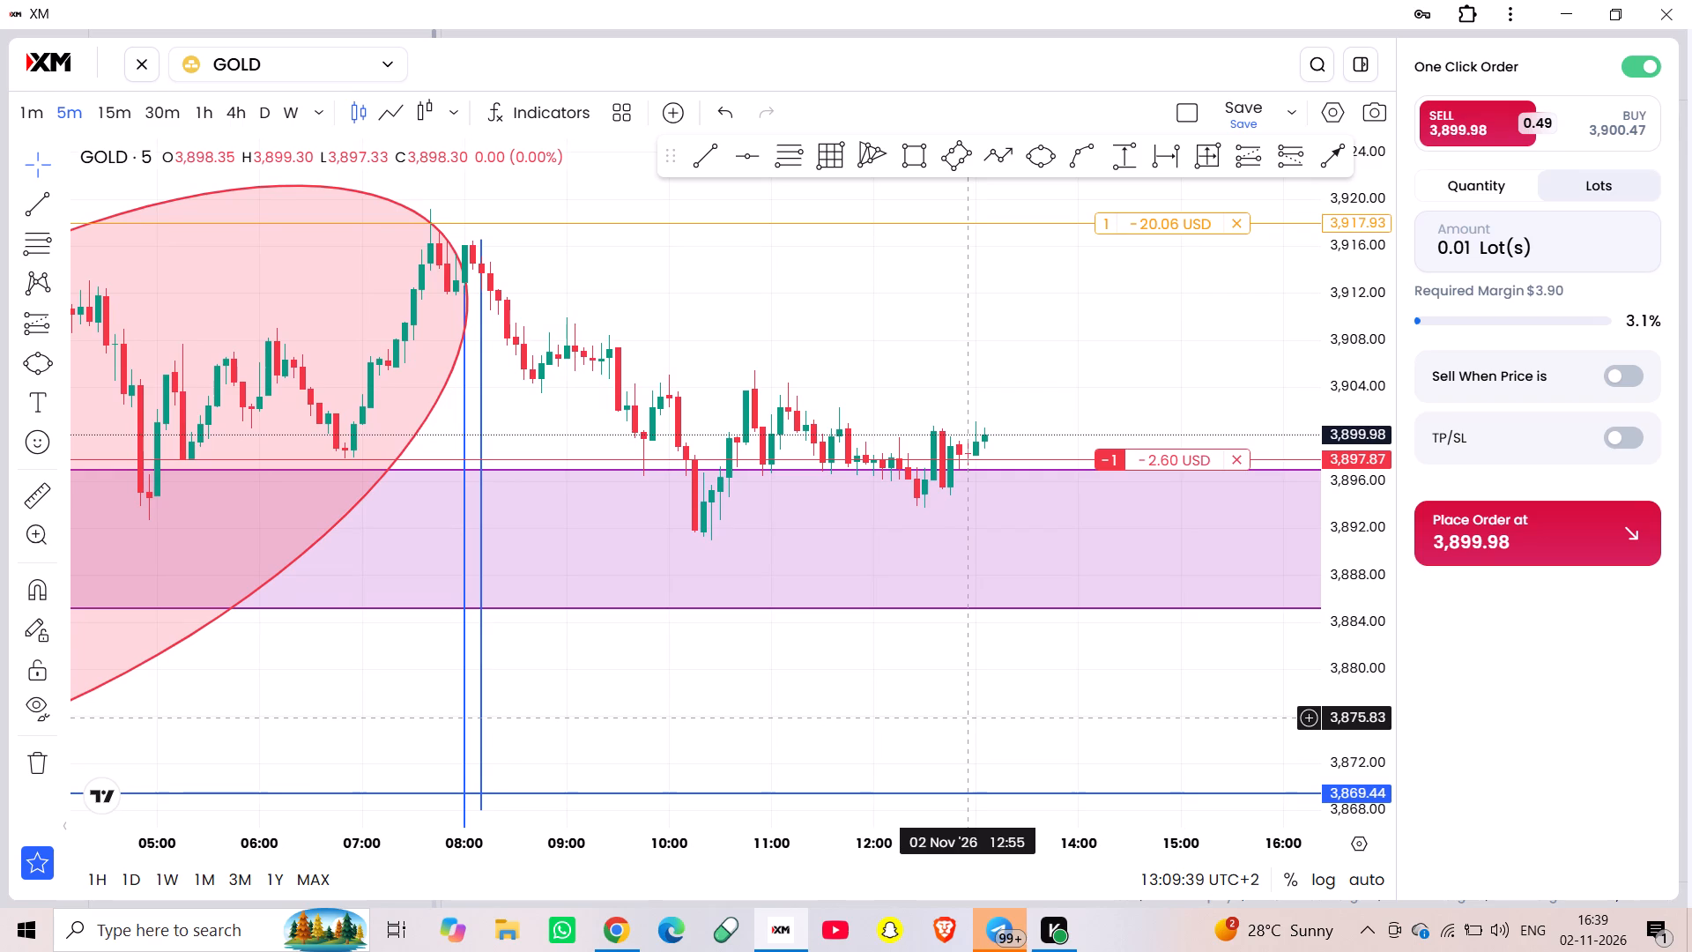